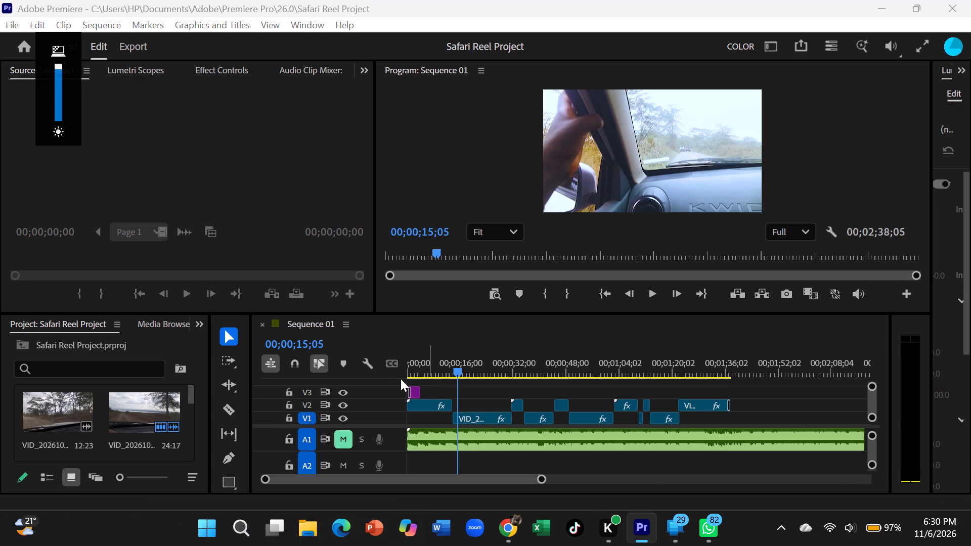
Activate the Razor tool for cutting clips in the Sequence 01 timeline.
{"action": "left_click", "coordinate": [222, 410]}
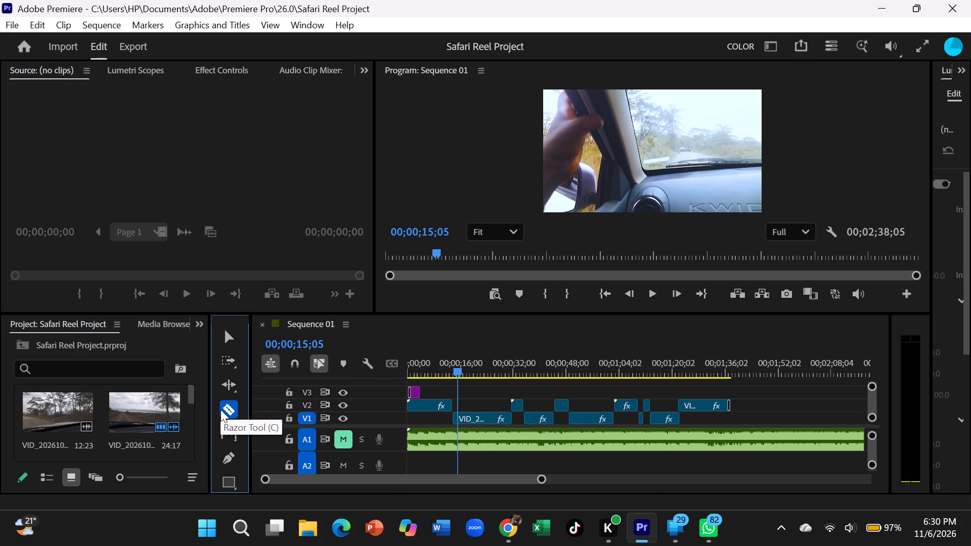
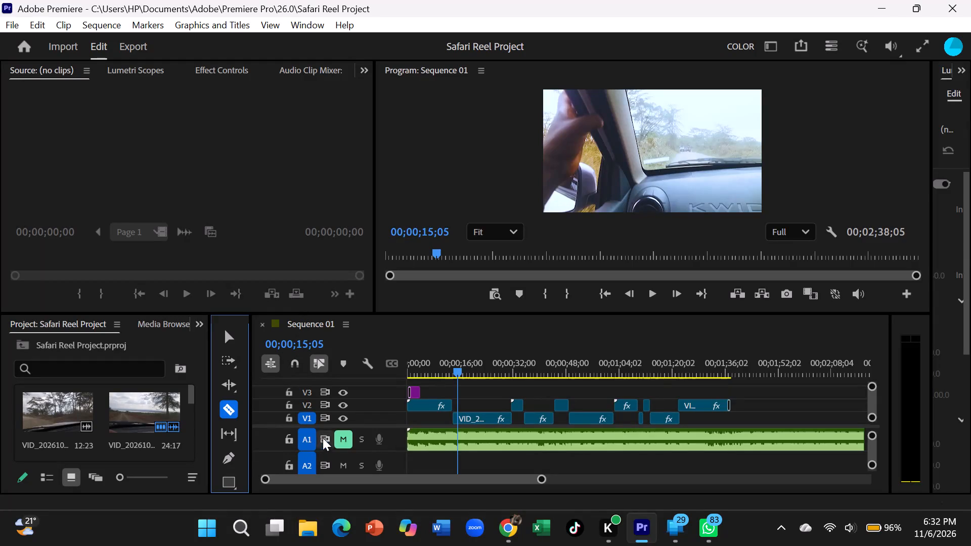
Unmute audio track A1.
{"action": "left_click", "coordinate": [340, 438]}
Razor the opening V2 clip at about 4, 7.5 and 12 seconds, and the first V1 clip at about 21 seconds.
{"action": "left_click", "coordinate": [225, 408]}
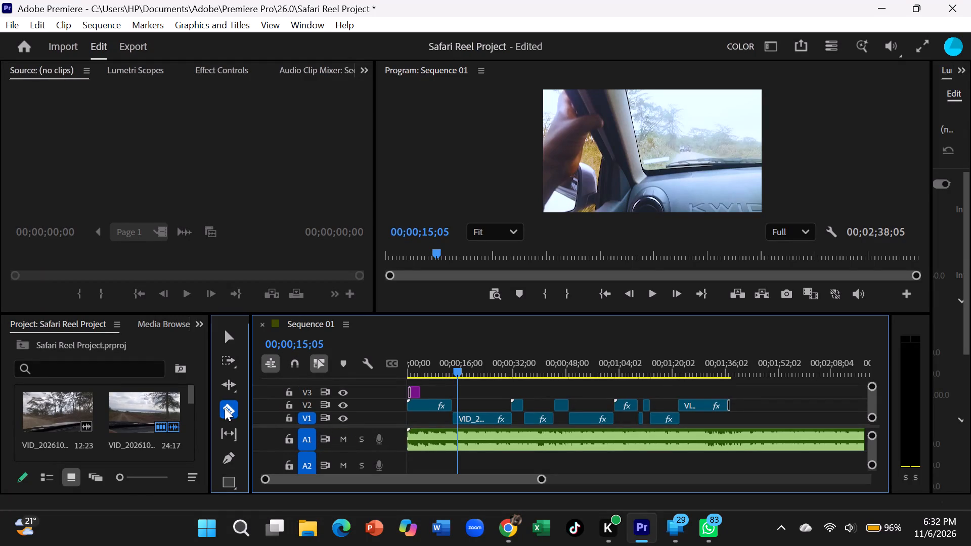
{"action": "left_click", "coordinate": [432, 407]}
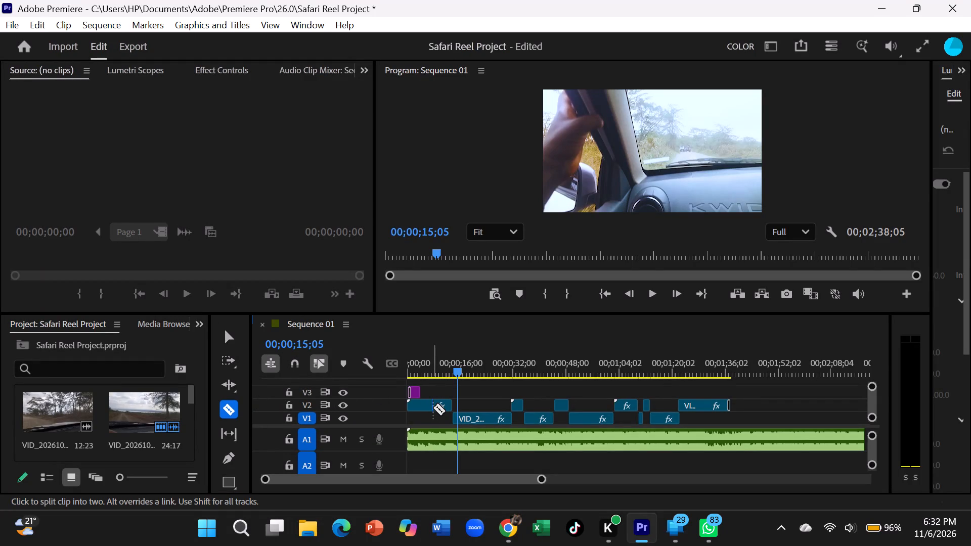
{"action": "left_click", "coordinate": [478, 420]}
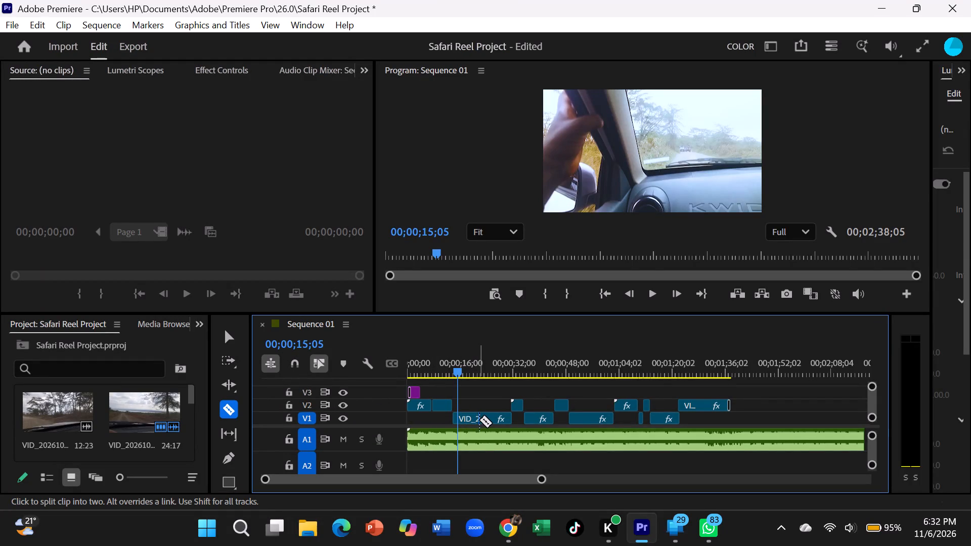
{"action": "left_click_drag", "start_coordinate": [542, 477], "coordinate": [557, 483]}
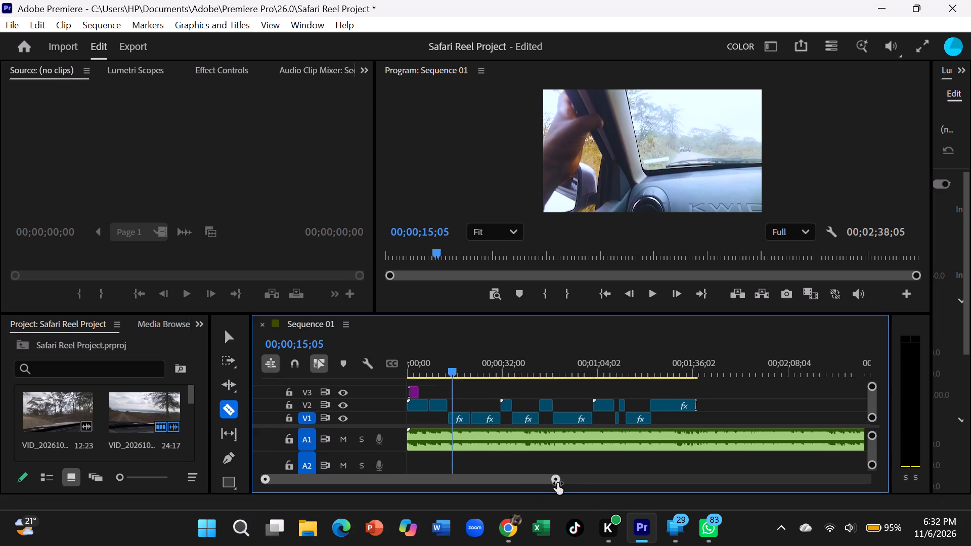
{"action": "left_click_drag", "start_coordinate": [557, 483], "coordinate": [402, 475]}
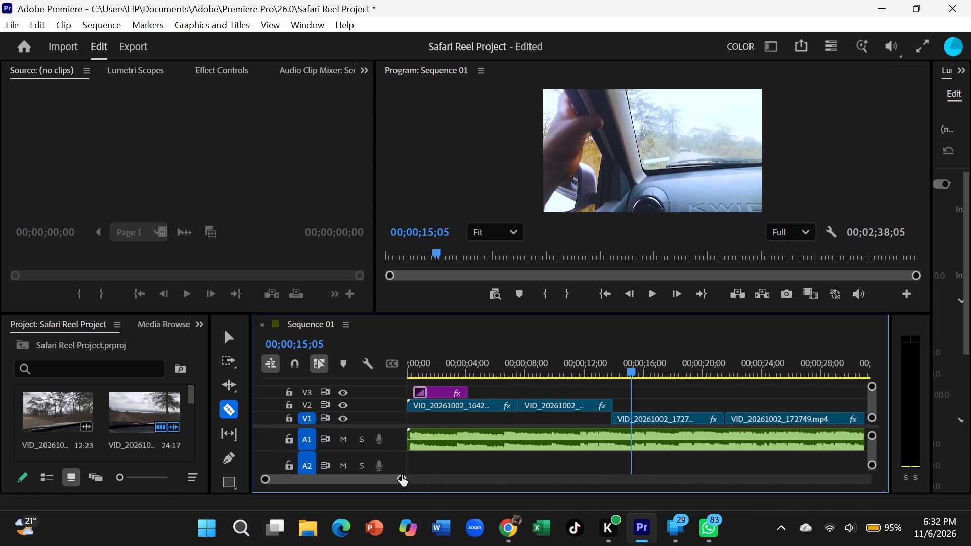
{"action": "left_click", "coordinate": [469, 401]}
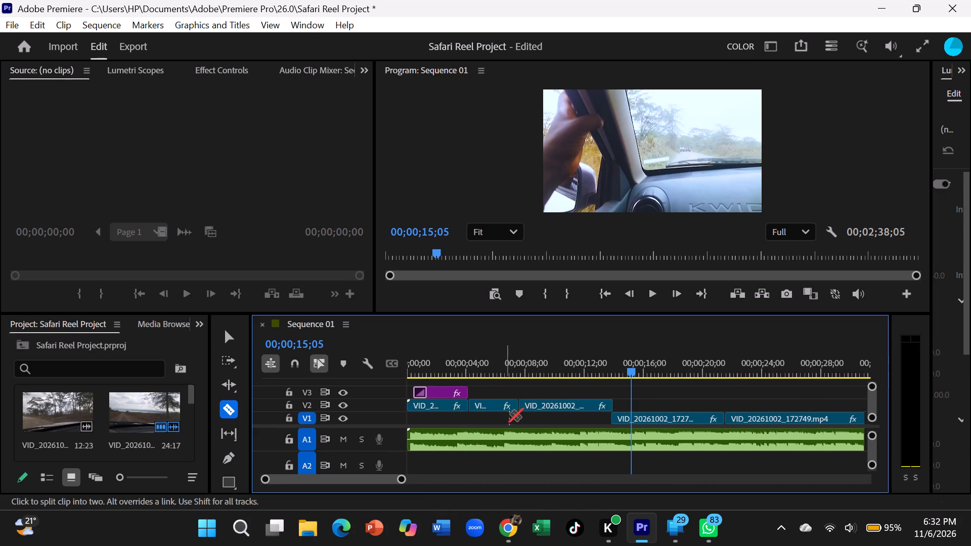
{"action": "left_click", "coordinate": [585, 406]}
Split the V1 pieces of VID_20261002_172749.mp4 with the Razor at about 16, 19, 25 and 28 seconds.
{"action": "scroll", "coordinate": [661, 421], "scroll_direction": "down", "scroll_amount": 3}
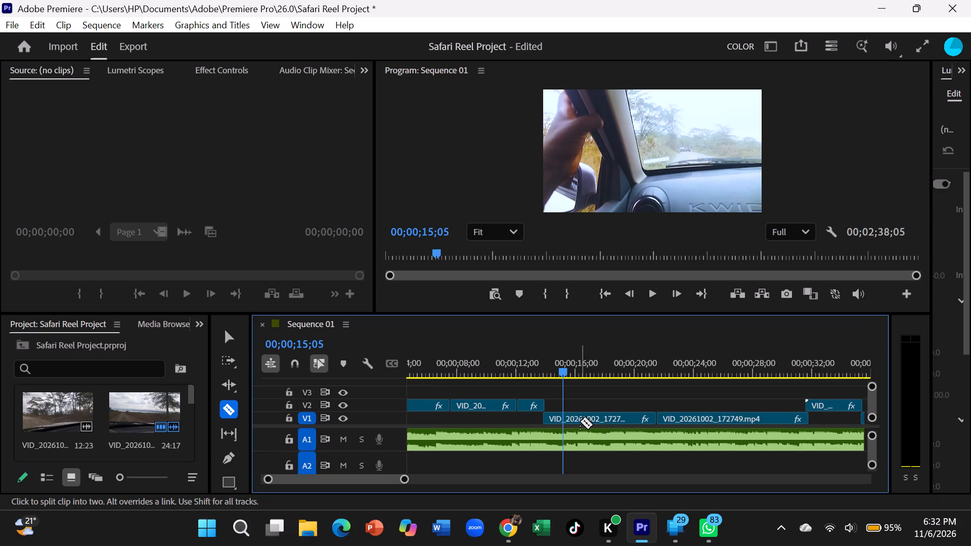
{"action": "left_click", "coordinate": [580, 421]}
{"action": "scroll", "coordinate": [580, 421], "scroll_direction": "down", "scroll_amount": 3}
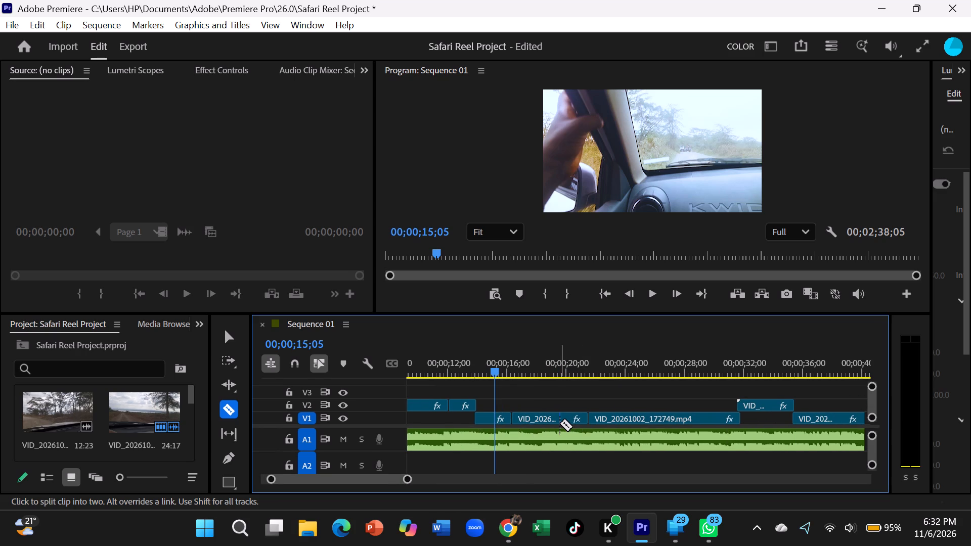
{"action": "left_click", "coordinate": [552, 423]}
{"action": "scroll", "coordinate": [558, 421], "scroll_direction": "down", "scroll_amount": 3}
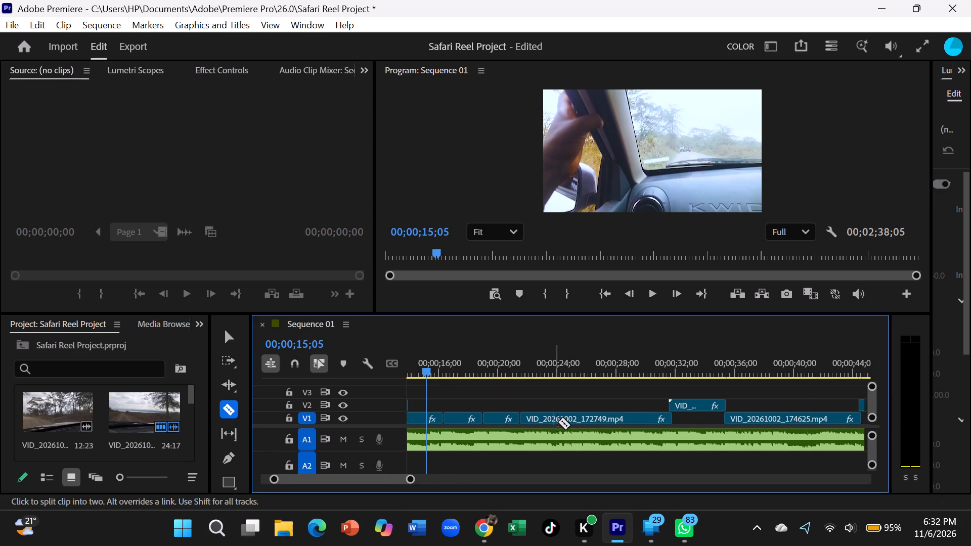
{"action": "left_click", "coordinate": [569, 425]}
{"action": "left_click", "coordinate": [575, 418]}
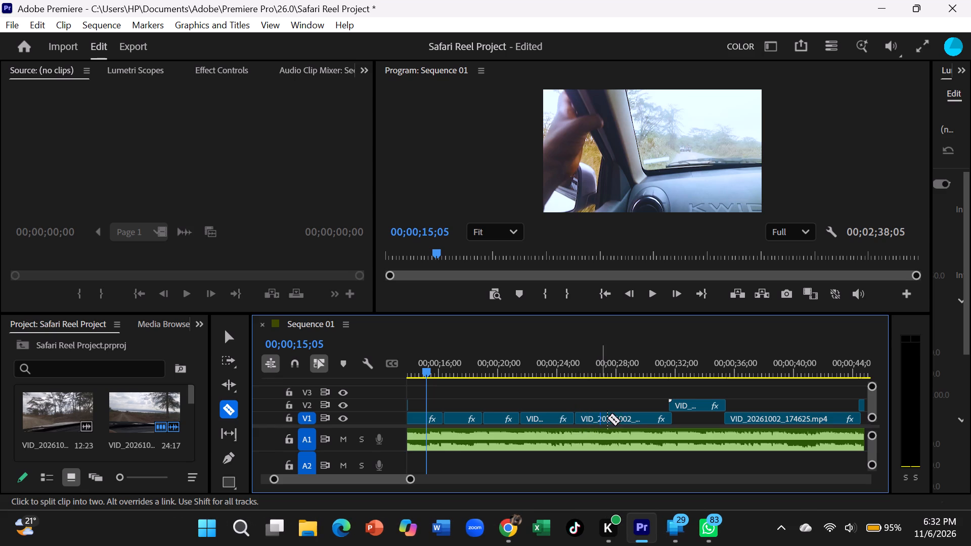
{"action": "left_click", "coordinate": [622, 421]}
Split the short V2 clip that follows VID_20261002_172749.mp4 at about 33 seconds.
{"action": "scroll", "coordinate": [624, 421], "scroll_direction": "down", "scroll_amount": 3}
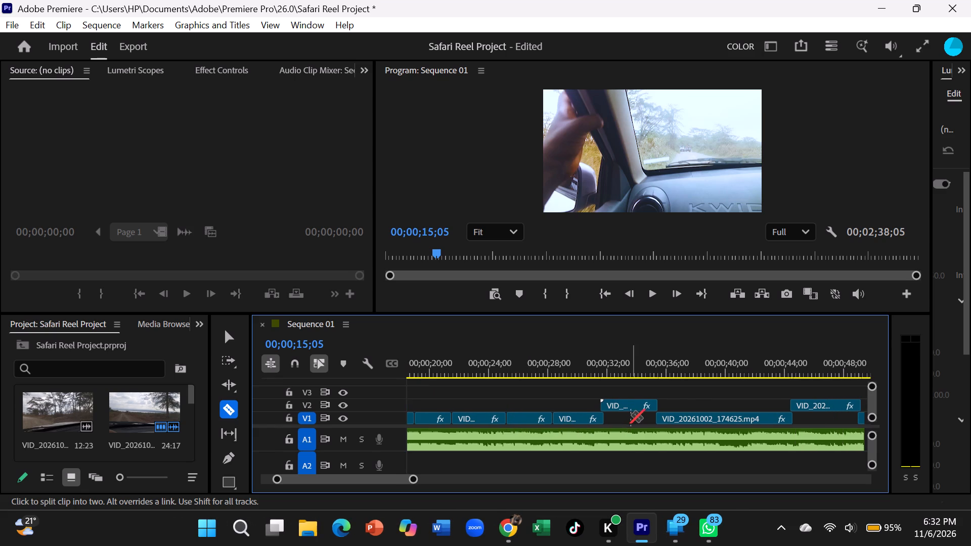
{"action": "left_click", "coordinate": [631, 414]}
{"action": "left_click", "coordinate": [625, 402]}
Split VID_20261002_174625.mp4 on V1 at about 37, 40.5 and 42 seconds.
{"action": "scroll", "coordinate": [631, 402], "scroll_direction": "down", "scroll_amount": 2}
{"action": "left_click", "coordinate": [641, 414]}
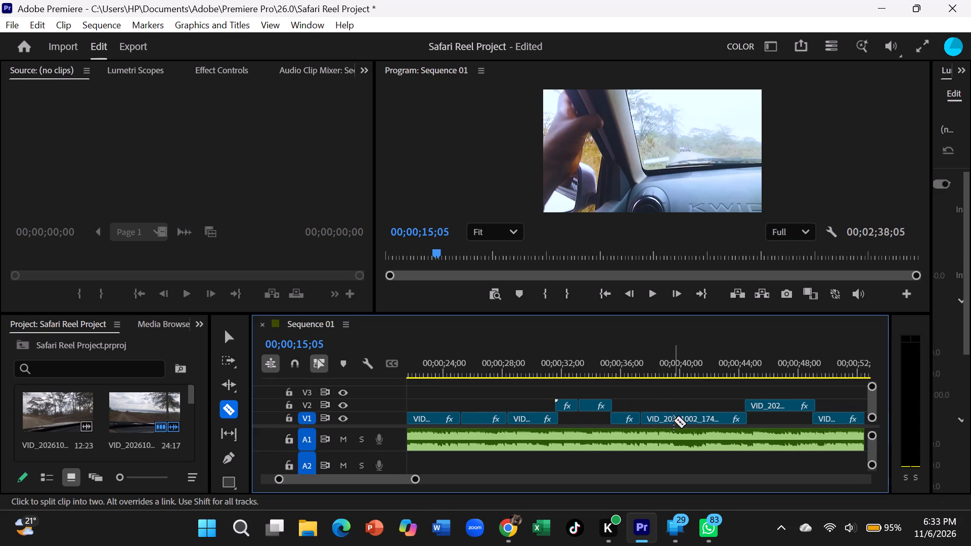
{"action": "left_click", "coordinate": [689, 417]}
{"action": "scroll", "coordinate": [691, 418], "scroll_direction": "down", "scroll_amount": 3}
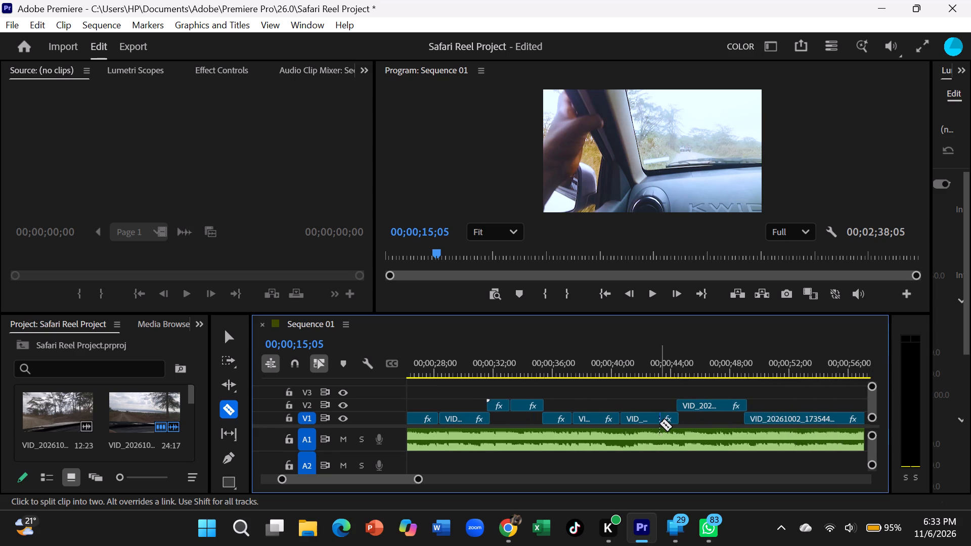
{"action": "left_click", "coordinate": [648, 424]}
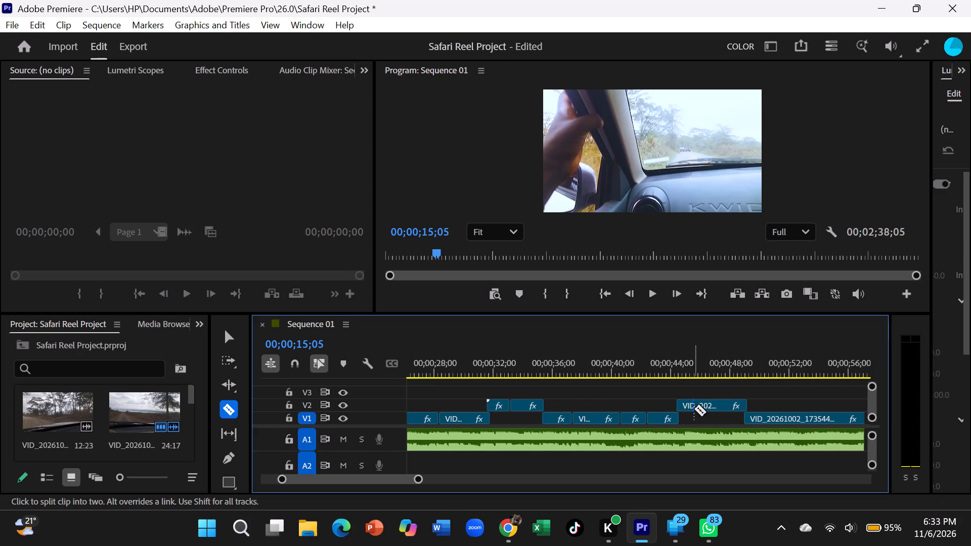
Split the VID_20261002_173544.mp4 clip on V2 into three pieces at about 46 and 47.5 seconds.
{"action": "left_click", "coordinate": [700, 405]}
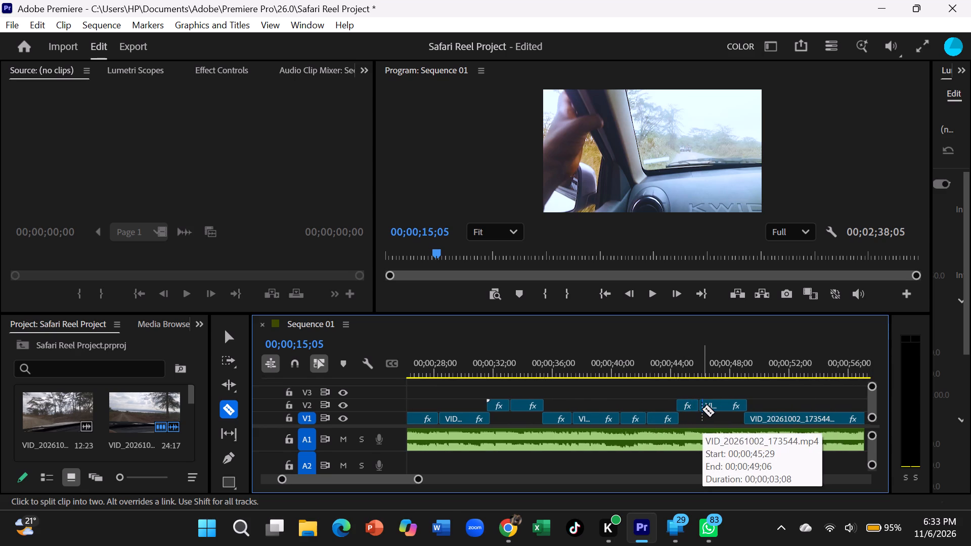
{"action": "left_click", "coordinate": [724, 403]}
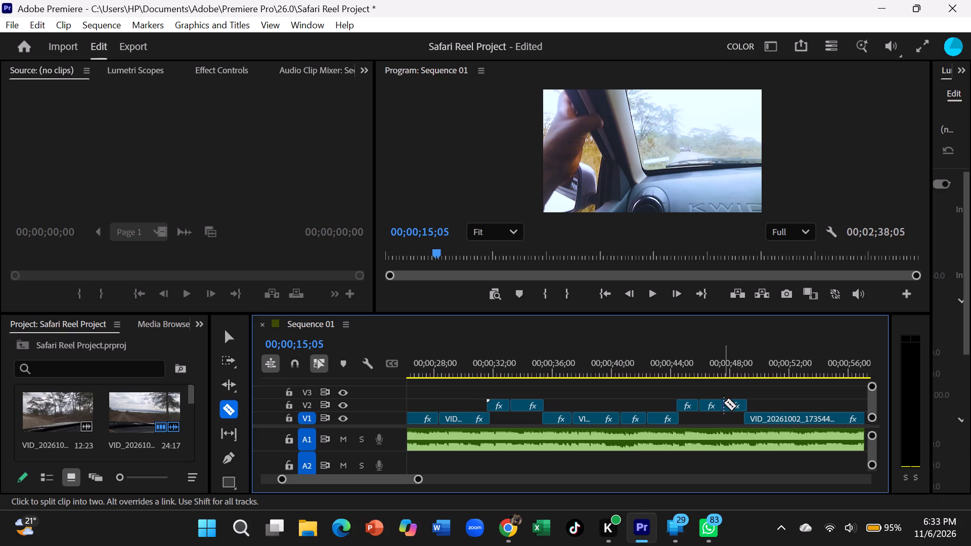
Split the VID_20261002_173544.mp4 clip on V1 at about 51, 54, 58 and 60 seconds.
{"action": "scroll", "coordinate": [724, 402], "scroll_direction": "down", "scroll_amount": 2}
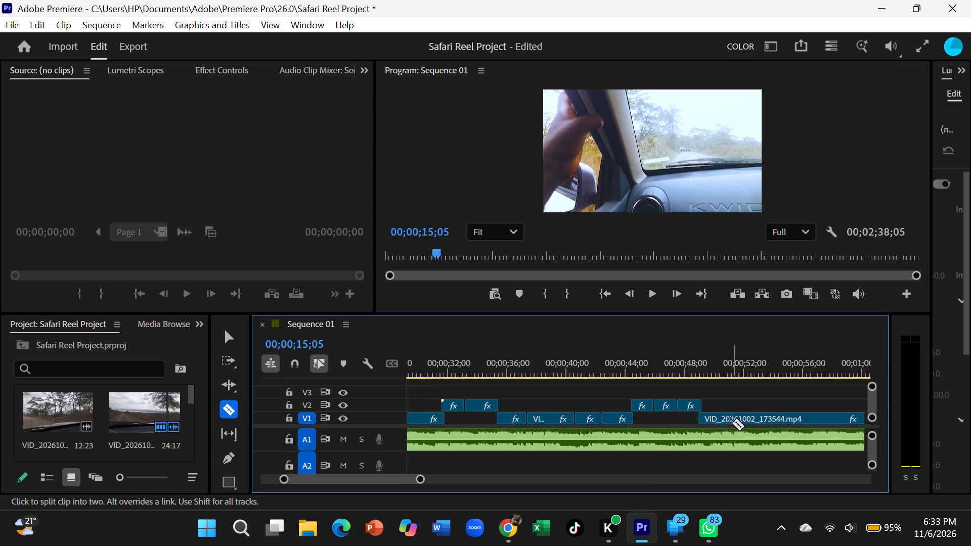
{"action": "left_click", "coordinate": [733, 423]}
{"action": "scroll", "coordinate": [736, 423], "scroll_direction": "down", "scroll_amount": 3}
{"action": "left_click", "coordinate": [711, 424]}
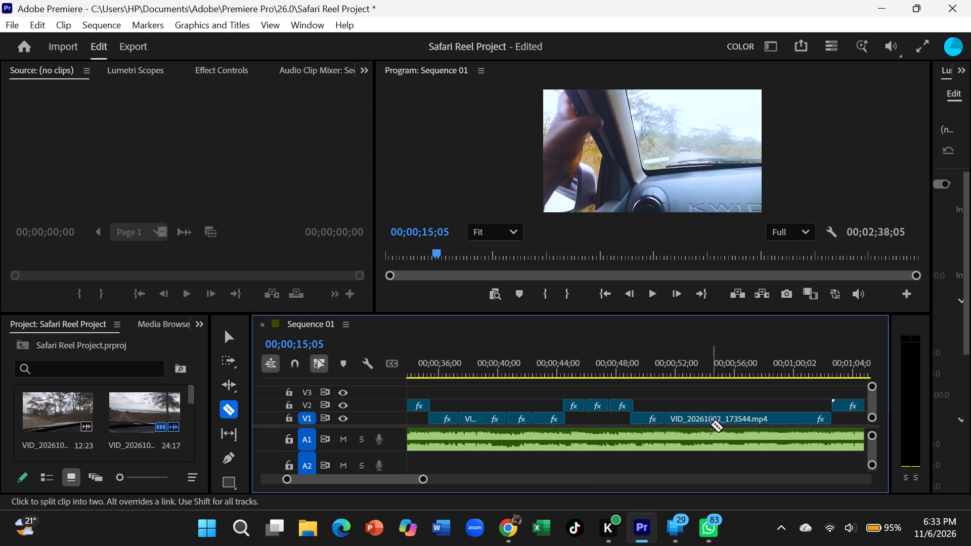
{"action": "scroll", "coordinate": [711, 424], "scroll_direction": "down", "scroll_amount": 3}
{"action": "left_click", "coordinate": [694, 423]}
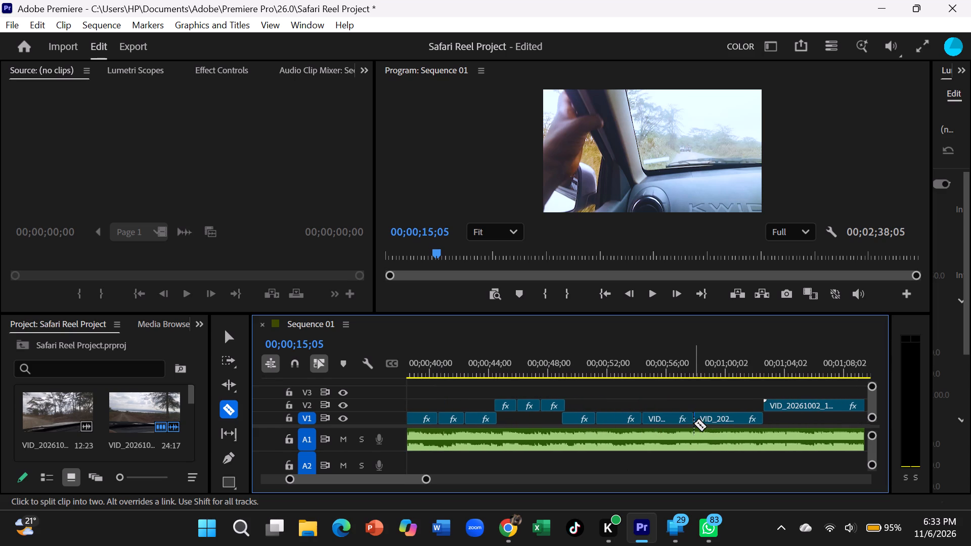
{"action": "scroll", "coordinate": [694, 423], "scroll_direction": "down", "scroll_amount": 2}
{"action": "left_click", "coordinate": [686, 421]}
Split the V2 clip VID_20261002_163… into three pieces at about 1:05 and 1:07.
{"action": "scroll", "coordinate": [686, 421], "scroll_direction": "down", "scroll_amount": 3}
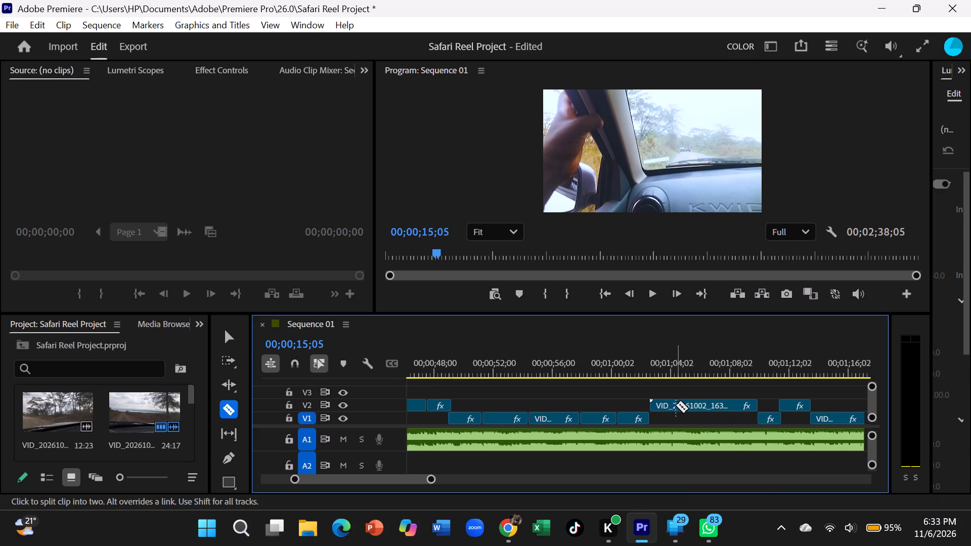
{"action": "left_click", "coordinate": [687, 412]}
{"action": "left_click", "coordinate": [722, 413]}
{"action": "scroll", "coordinate": [722, 413], "scroll_direction": "down", "scroll_amount": 1}
{"action": "left_click", "coordinate": [688, 401]}
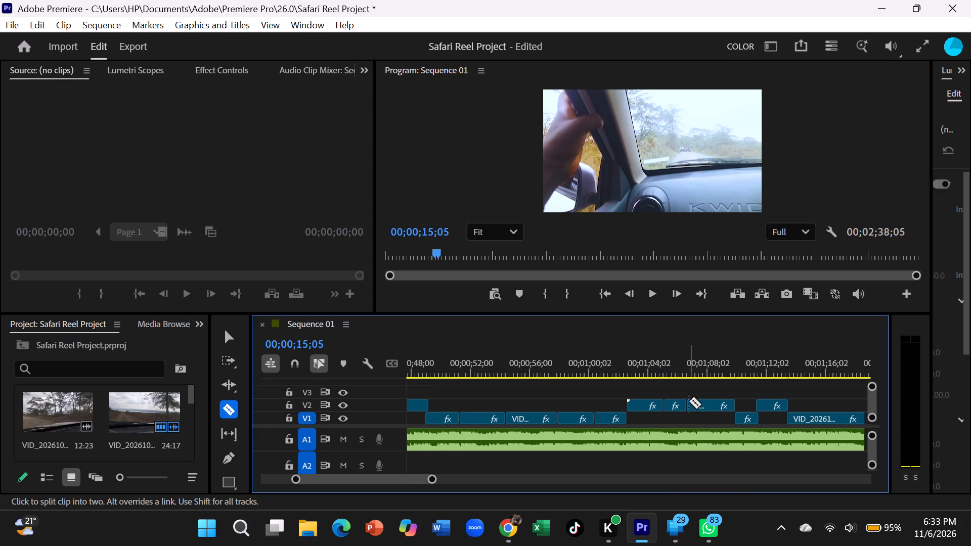
Split VID_20261002_170717.mp4 on V1 at about 1:16, 1:18, 1:20 and 1:21.
{"action": "scroll", "coordinate": [716, 406], "scroll_direction": "down", "scroll_amount": 4}
{"action": "left_click", "coordinate": [730, 416]}
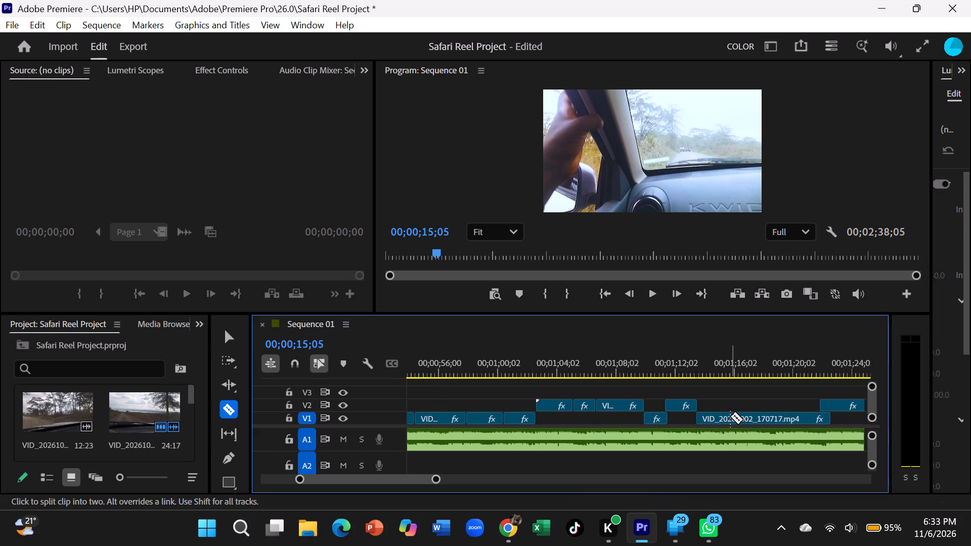
{"action": "left_click", "coordinate": [764, 416]}
{"action": "scroll", "coordinate": [765, 418], "scroll_direction": "down", "scroll_amount": 3}
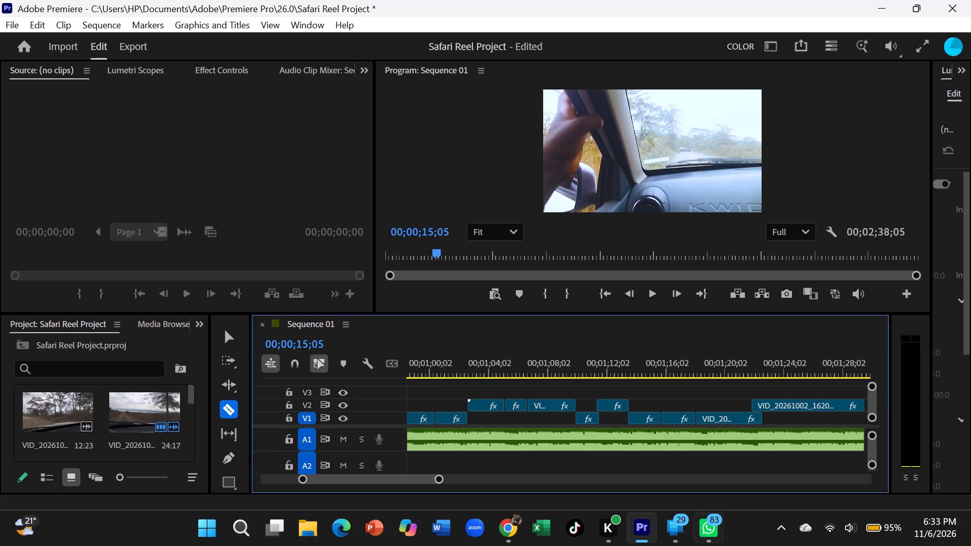
{"action": "scroll", "coordinate": [717, 545], "scroll_direction": "down", "scroll_amount": 1}
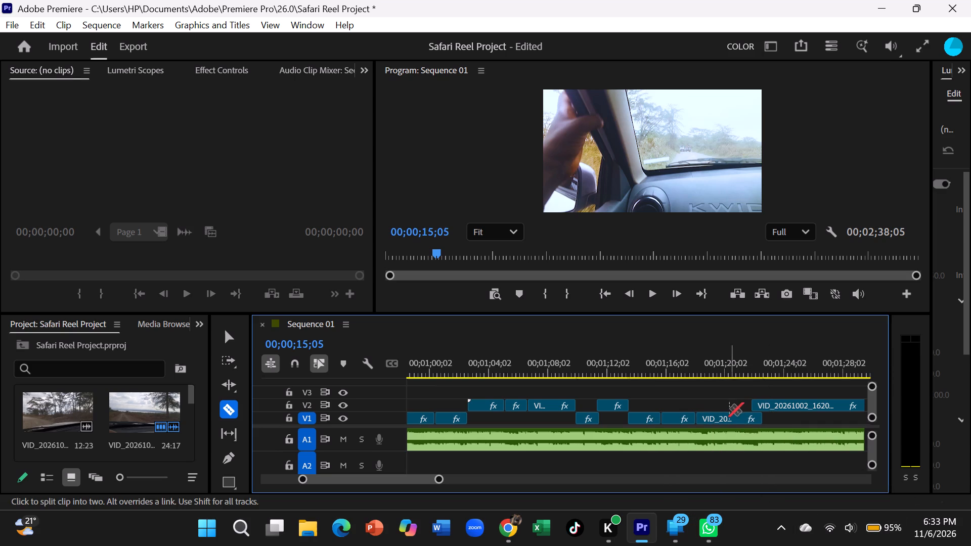
{"action": "left_click", "coordinate": [721, 417]}
{"action": "scroll", "coordinate": [745, 422], "scroll_direction": "down", "scroll_amount": 3}
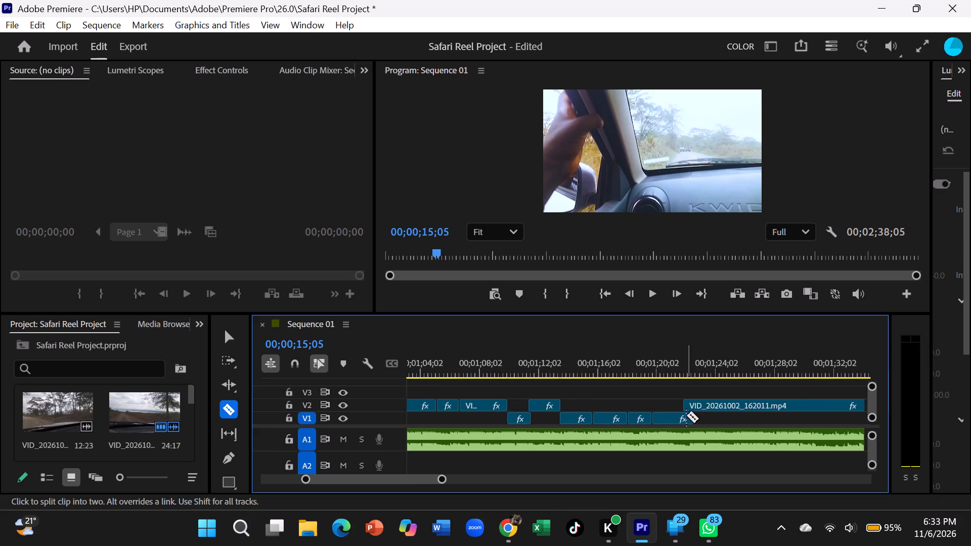
{"action": "scroll", "coordinate": [708, 409], "scroll_direction": "down", "scroll_amount": 2}
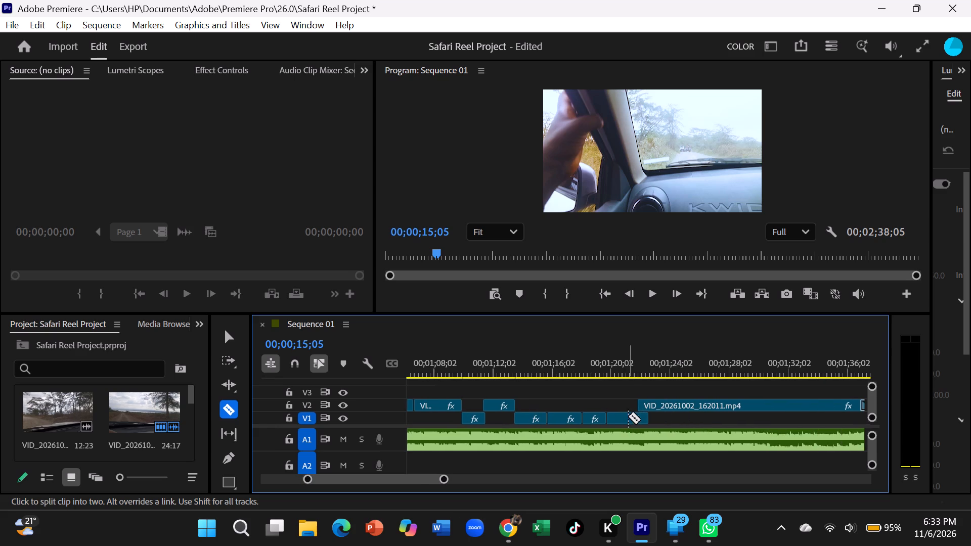
{"action": "left_click", "coordinate": [632, 414]}
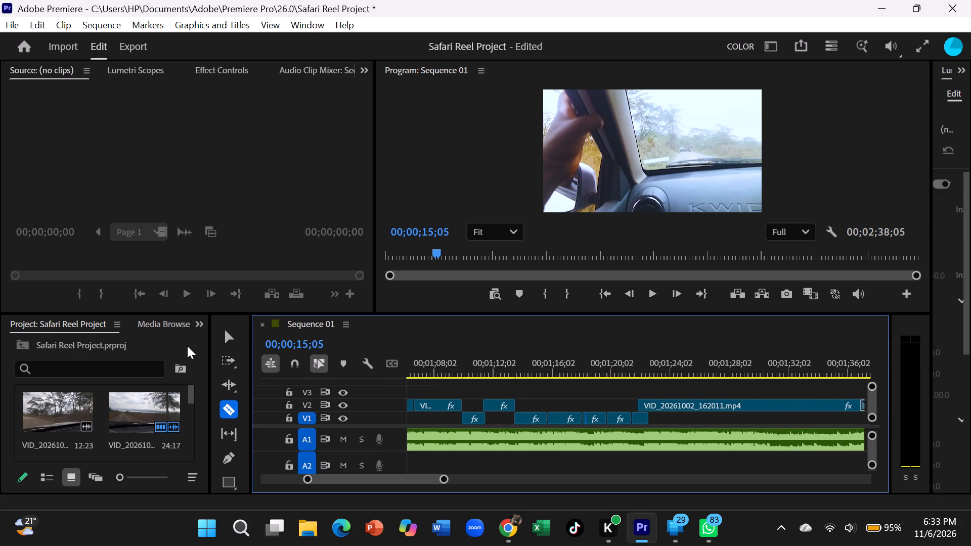
Use the Selection tool to shift VID_20261002_162011.mp4 on V2 so it starts where the last V1 clip ends, at about 1:23.
{"action": "left_click", "coordinate": [234, 333]}
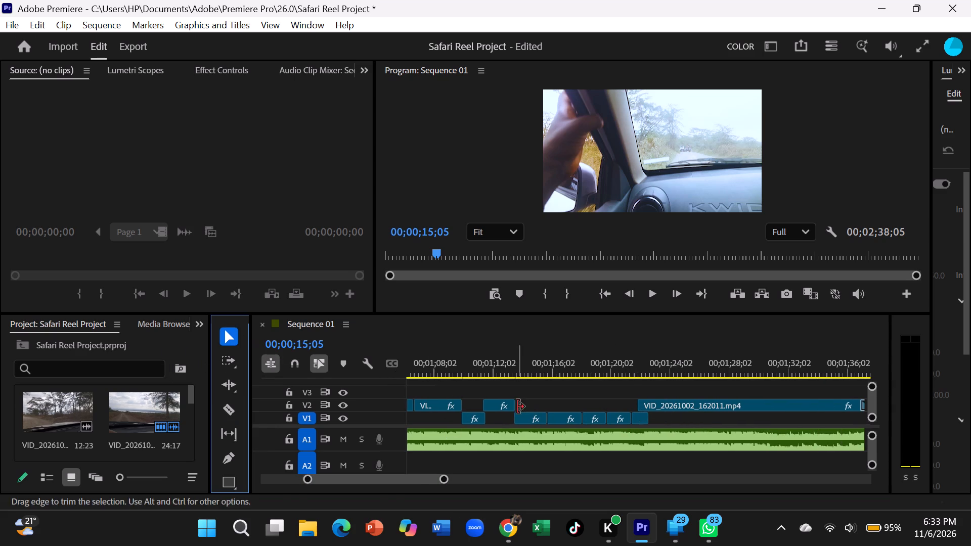
{"action": "left_click_drag", "start_coordinate": [684, 402], "coordinate": [686, 402]}
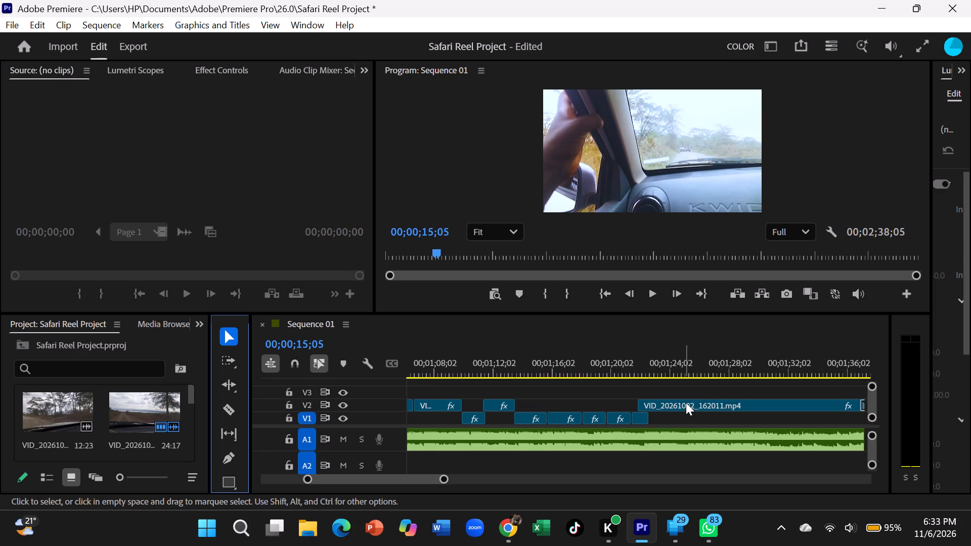
{"action": "left_click_drag", "start_coordinate": [686, 402], "coordinate": [696, 399]}
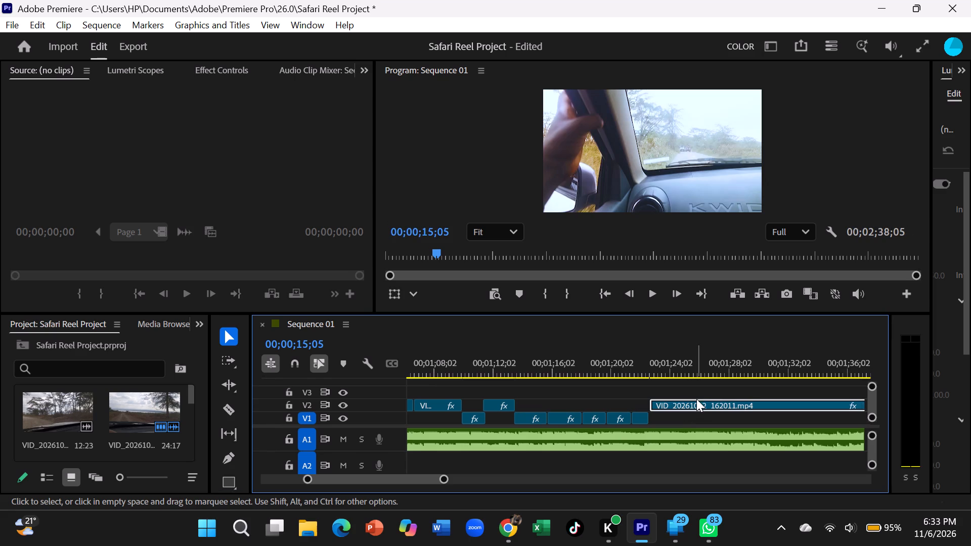
Nudge VID_20261002_162011.mp4 on V2 slightly earlier so it starts at about 1:22;19, right where the last V1 clip ends.
{"action": "left_click_drag", "start_coordinate": [678, 400], "coordinate": [669, 406]}
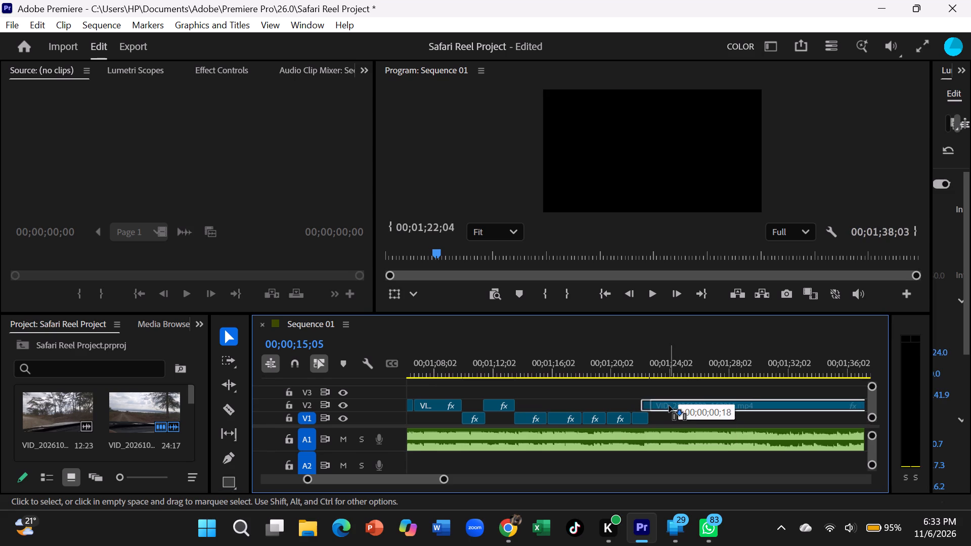
{"action": "left_click_drag", "start_coordinate": [669, 406], "coordinate": [676, 411]}
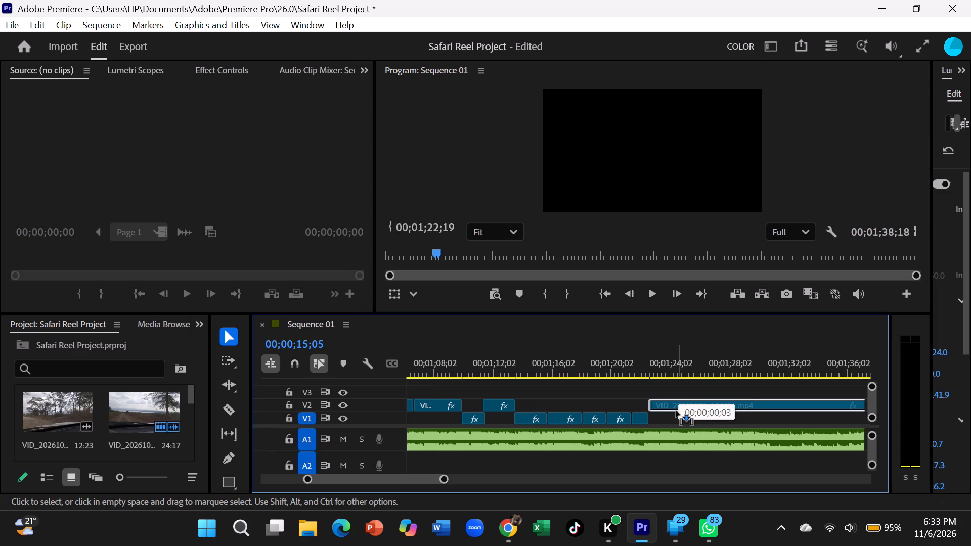
Split VID_20261002_162011.mp4 on V2 with the Razor at about 1:26, 1:29, 1:32, 1:35 and 1:36, then return to the Selection tool.
{"action": "scroll", "coordinate": [670, 397], "scroll_direction": "down", "scroll_amount": 4}
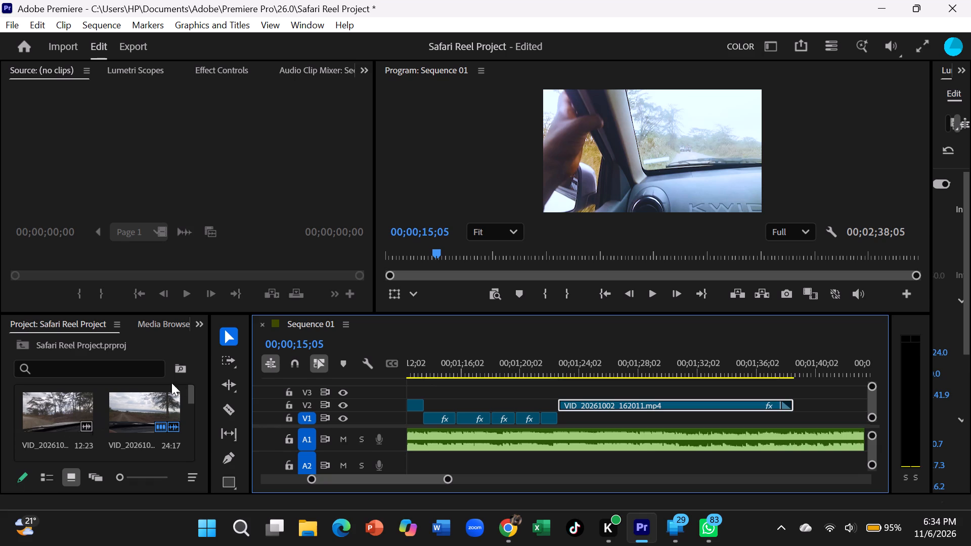
{"action": "left_click", "coordinate": [234, 401]}
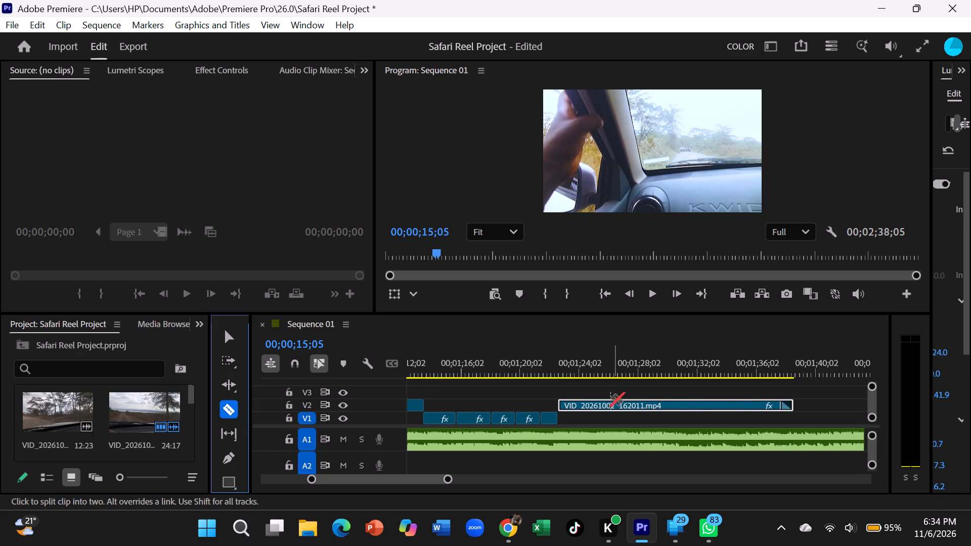
{"action": "left_click", "coordinate": [604, 407]}
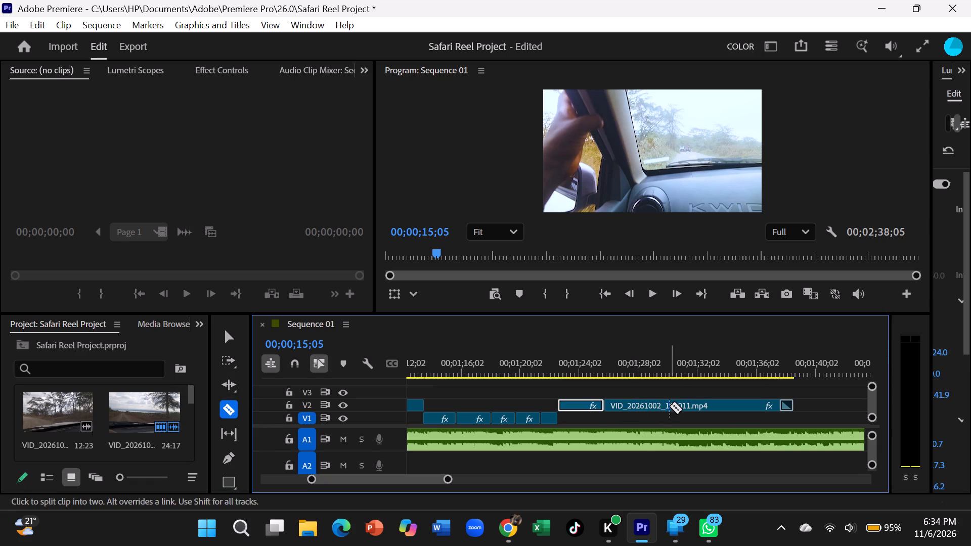
{"action": "left_click", "coordinate": [653, 408]}
{"action": "left_click", "coordinate": [702, 404]}
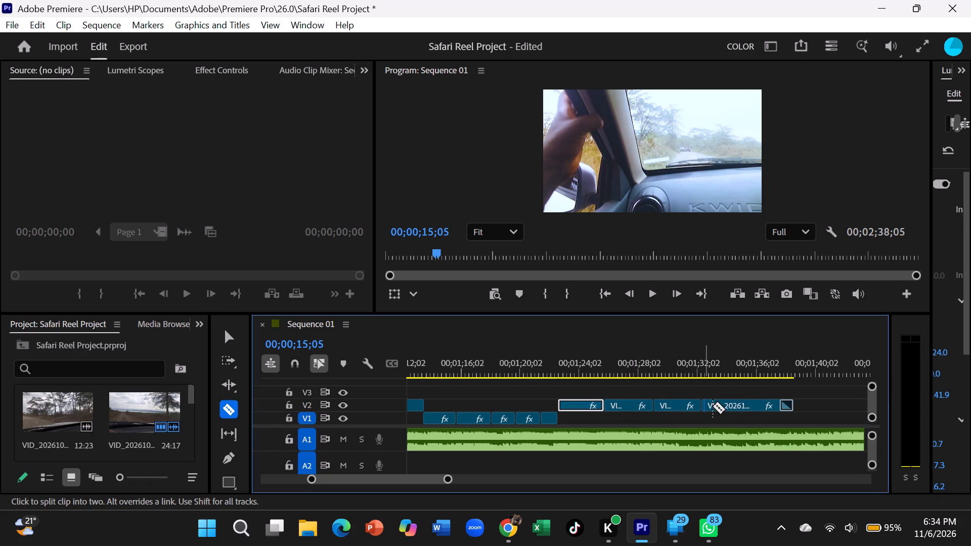
{"action": "left_click", "coordinate": [747, 405]}
{"action": "left_click", "coordinate": [762, 405]}
{"action": "left_click", "coordinate": [230, 338]}
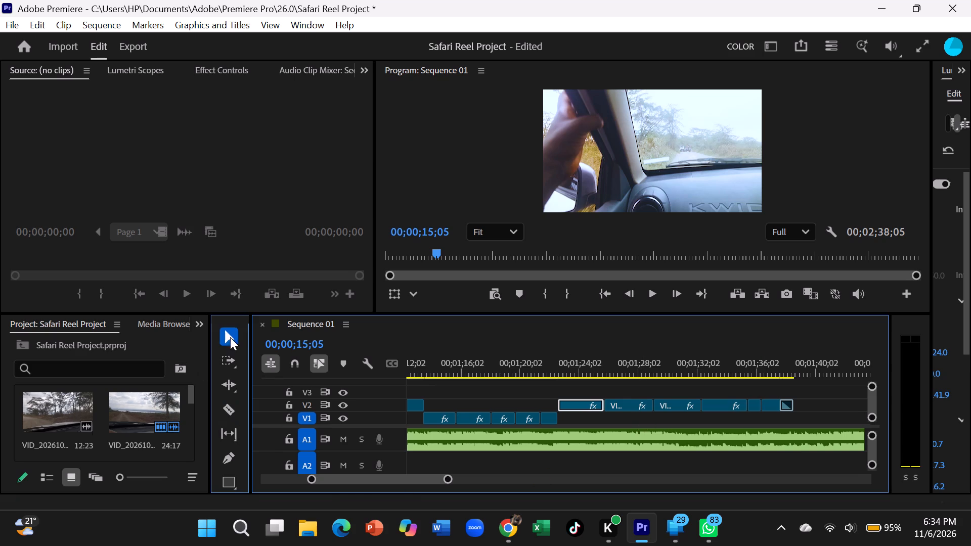
Play Sequence 01 from its beginning to review the cuts against the music.
{"action": "key", "text": "Home"}
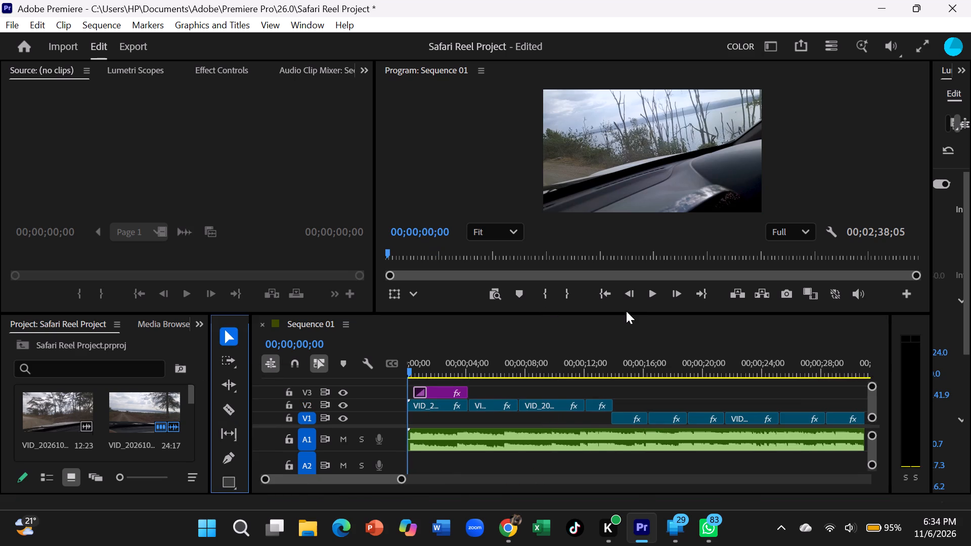
{"action": "key", "text": "space"}
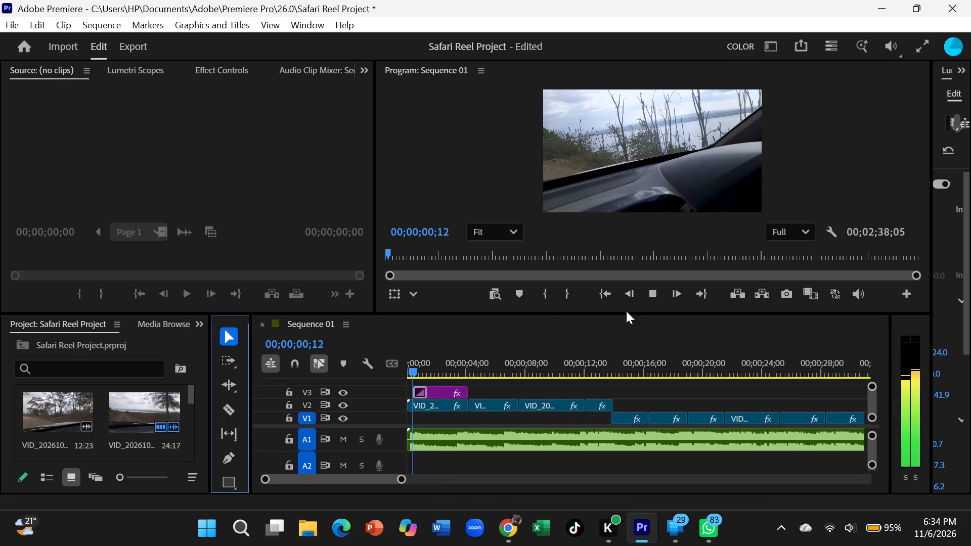
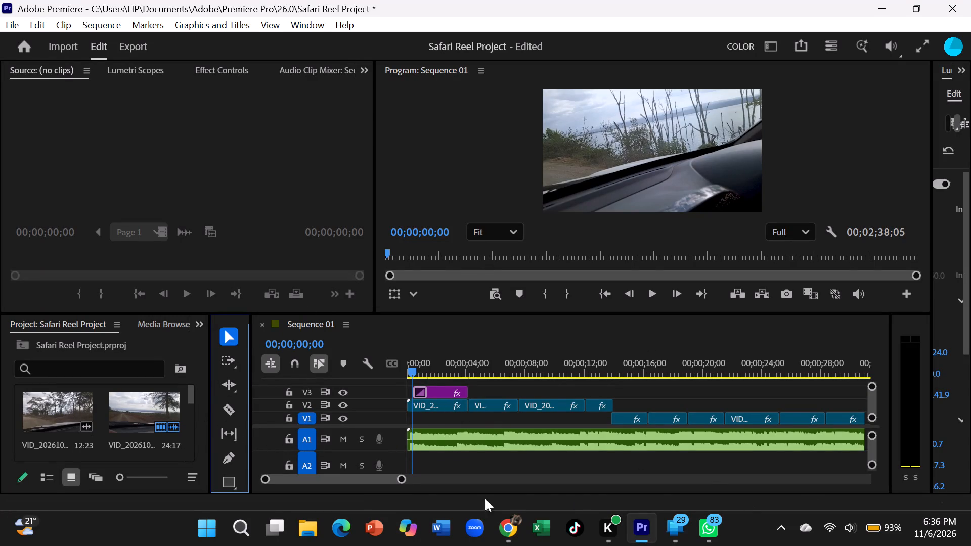
Move the second VID_20261002_164218.mp4 piece, starting at about 4 s, from V2 down to V1 without changing its timing.
{"action": "left_click_drag", "start_coordinate": [403, 478], "coordinate": [357, 491]}
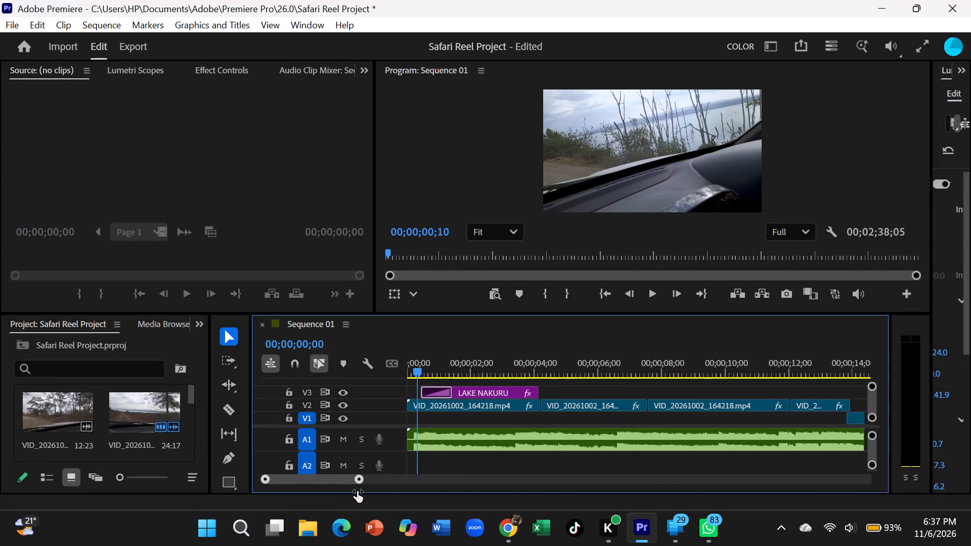
{"action": "left_click_drag", "start_coordinate": [357, 491], "coordinate": [348, 497]}
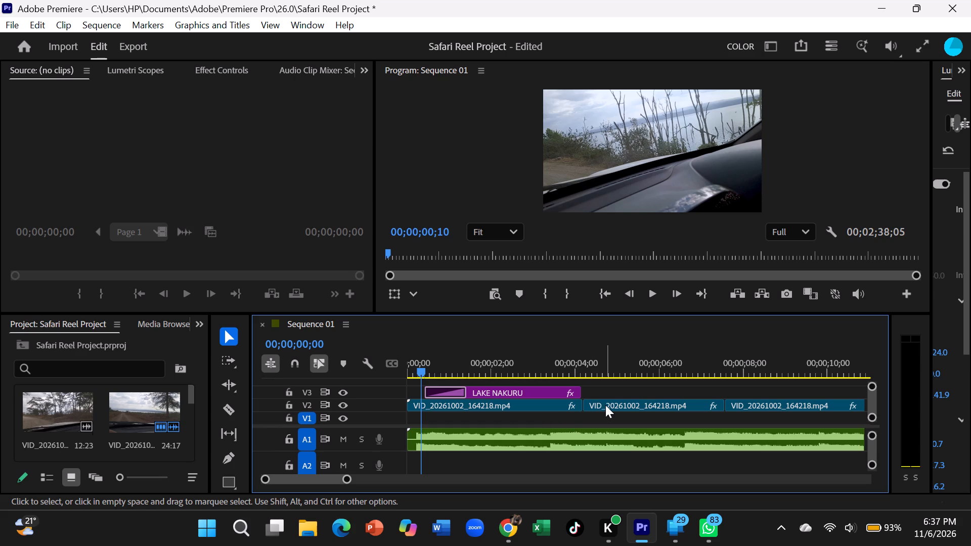
{"action": "left_click_drag", "start_coordinate": [605, 405], "coordinate": [606, 418]}
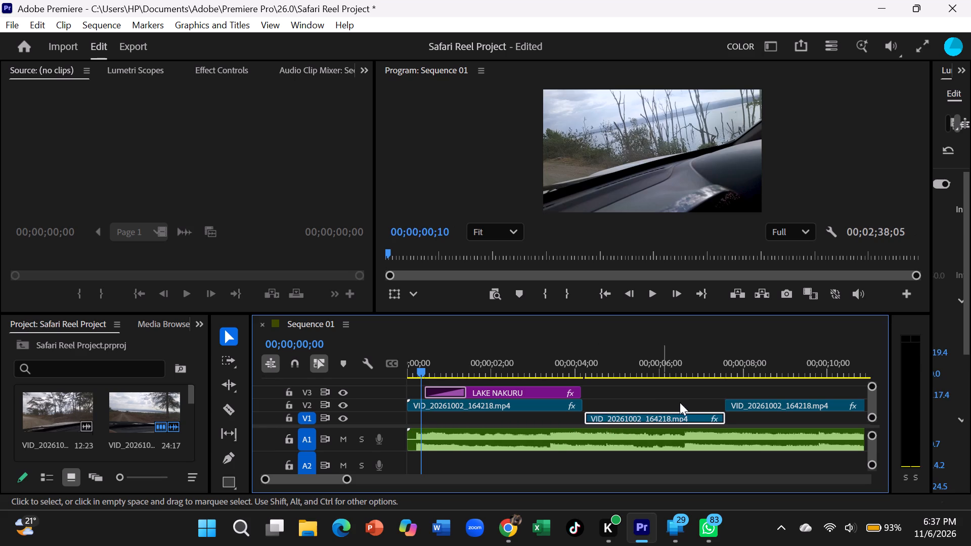
Nudge the third VID_20261002_164218.mp4 piece about two frames earlier on V2 so it starts at about 7;15.
{"action": "scroll", "coordinate": [812, 425], "scroll_direction": "down", "scroll_amount": 4}
{"action": "scroll", "coordinate": [769, 422], "scroll_direction": "down", "scroll_amount": 2}
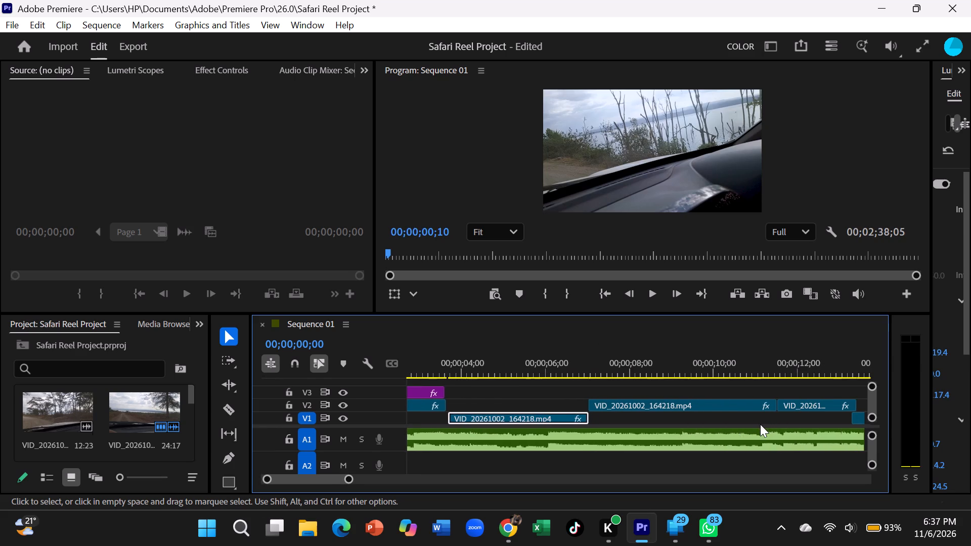
{"action": "scroll", "coordinate": [760, 424], "scroll_direction": "down", "scroll_amount": 1}
{"action": "left_click", "coordinate": [711, 405]}
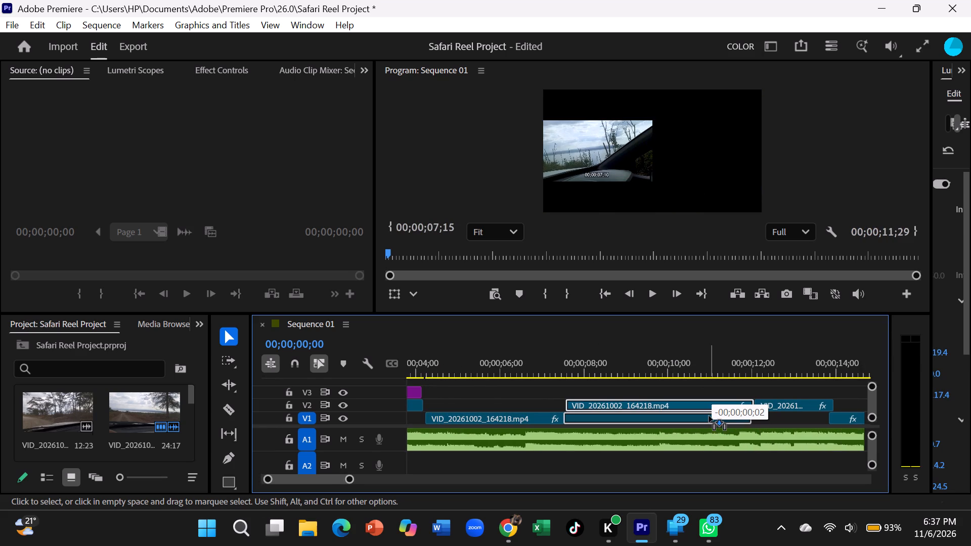
Move the short V2 piece at about 12 s down to V1, starting at about 12;00 where the preceding V2 piece ends.
{"action": "scroll", "coordinate": [709, 408], "scroll_direction": "down", "scroll_amount": 3}
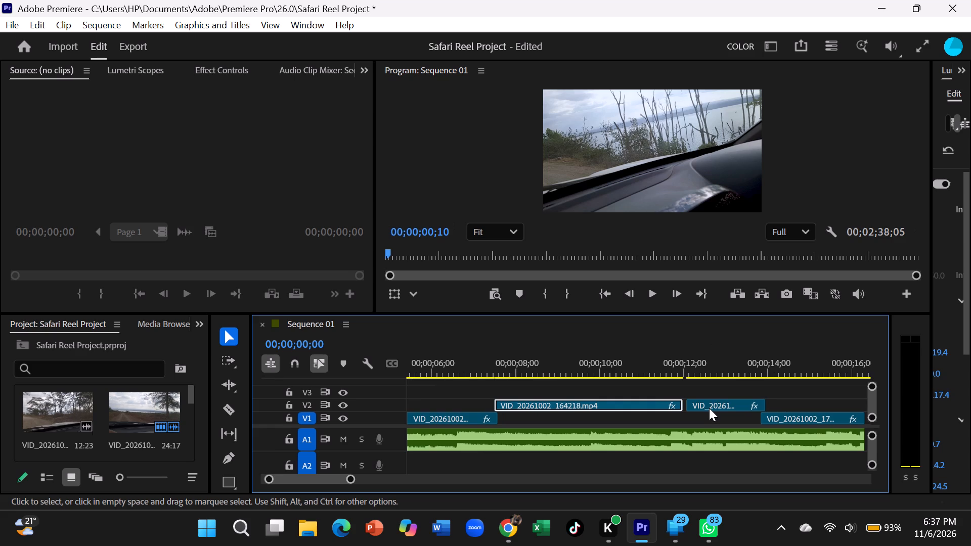
{"action": "left_click_drag", "start_coordinate": [709, 404], "coordinate": [709, 416]}
{"action": "left_click", "coordinate": [711, 415]}
{"action": "left_click_drag", "start_coordinate": [711, 417], "coordinate": [708, 426]}
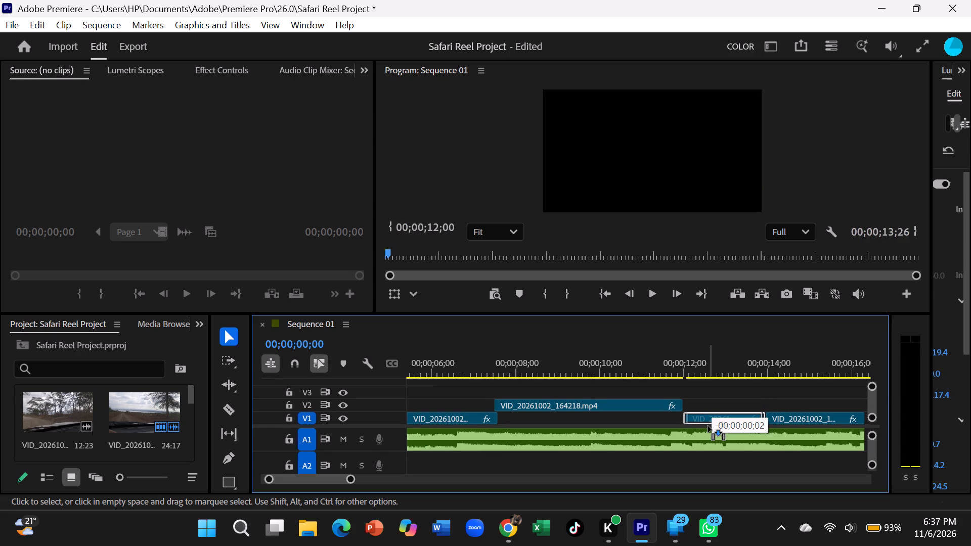
{"action": "left_click_drag", "start_coordinate": [708, 426], "coordinate": [678, 413]}
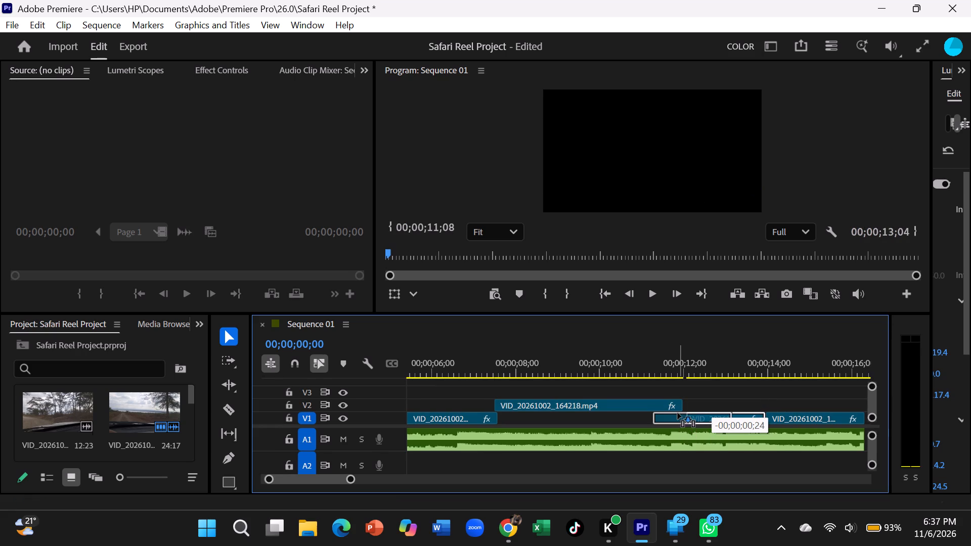
{"action": "left_click_drag", "start_coordinate": [678, 413], "coordinate": [691, 418]}
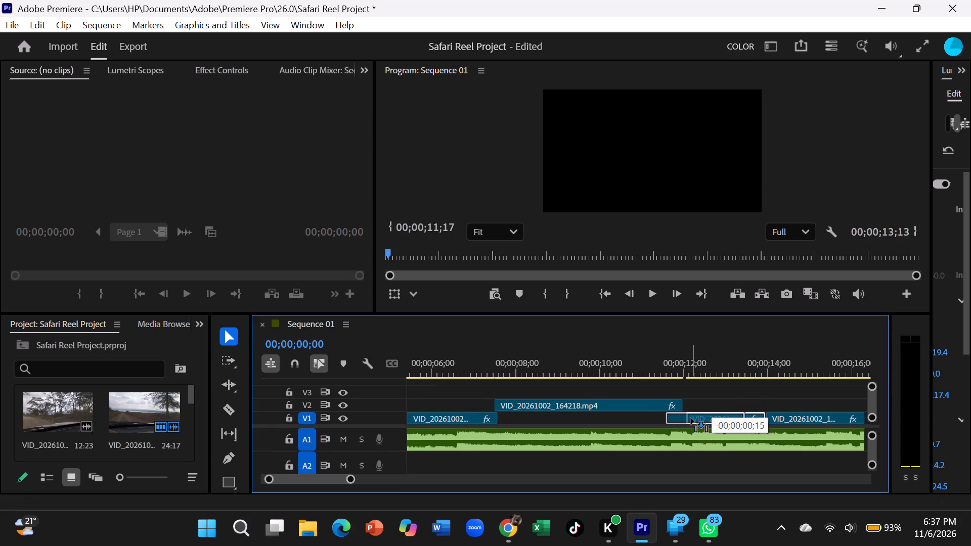
{"action": "left_click_drag", "start_coordinate": [691, 418], "coordinate": [703, 412]}
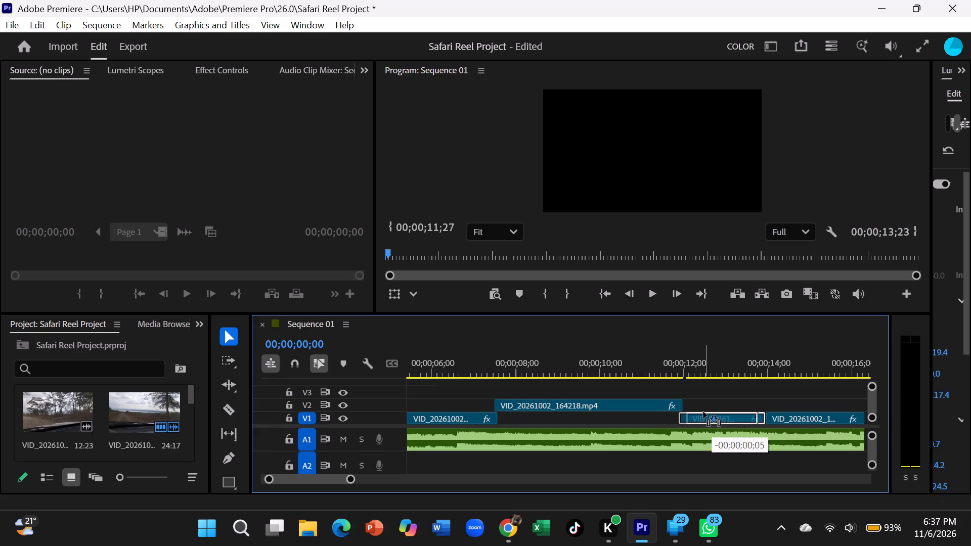
{"action": "left_click_drag", "start_coordinate": [703, 412], "coordinate": [710, 432]}
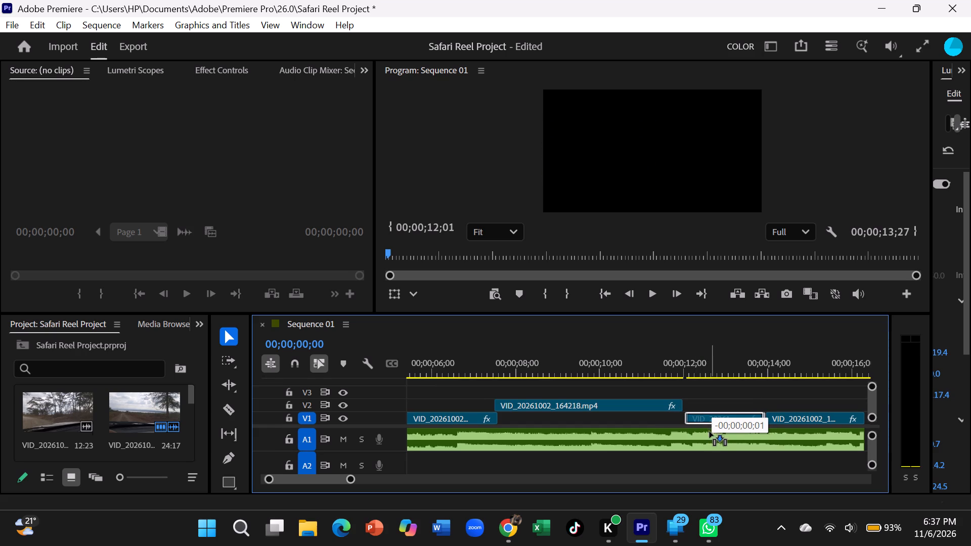
{"action": "left_click_drag", "start_coordinate": [710, 432], "coordinate": [695, 445]}
{"action": "left_click_drag", "start_coordinate": [695, 445], "coordinate": [695, 441]}
{"action": "left_click_drag", "start_coordinate": [695, 405], "coordinate": [699, 418]}
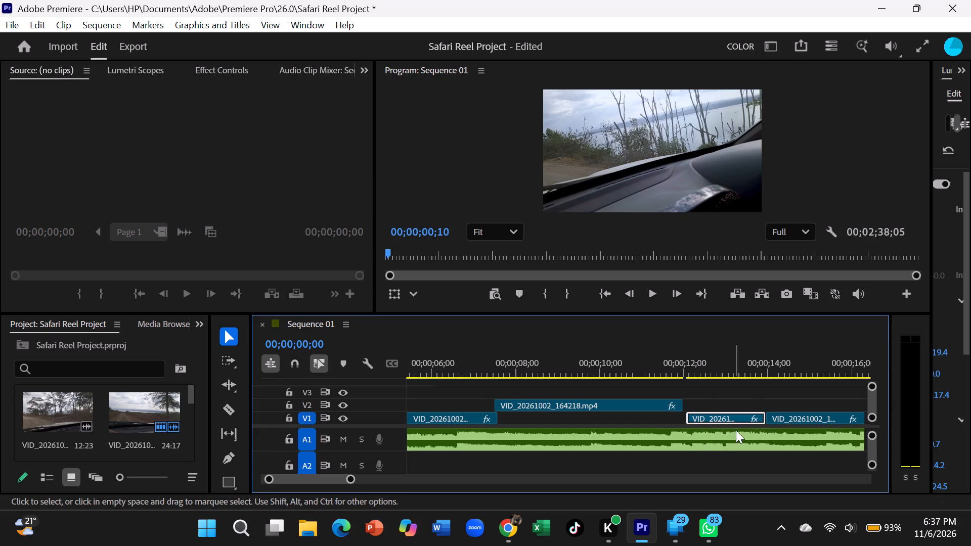
{"action": "left_click_drag", "start_coordinate": [734, 410], "coordinate": [705, 428]}
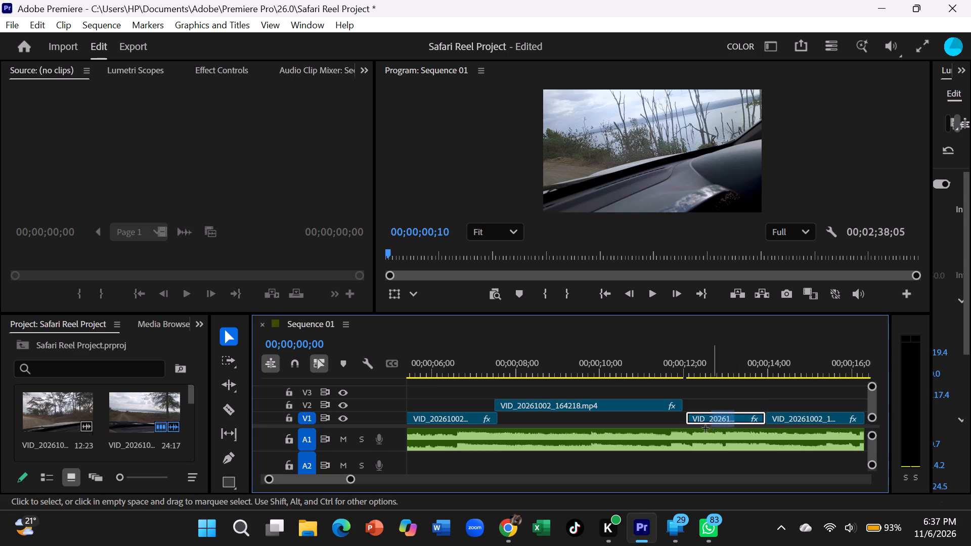
{"action": "left_click_drag", "start_coordinate": [705, 428], "coordinate": [696, 426]}
{"action": "left_click_drag", "start_coordinate": [694, 419], "coordinate": [692, 427]}
Move the V1 pieces starting at about 14;00 and 19;00 straight up to V2, keeping the piece between them on V1.
{"action": "scroll", "coordinate": [703, 407], "scroll_direction": "down", "scroll_amount": 4}
{"action": "left_click", "coordinate": [731, 416]}
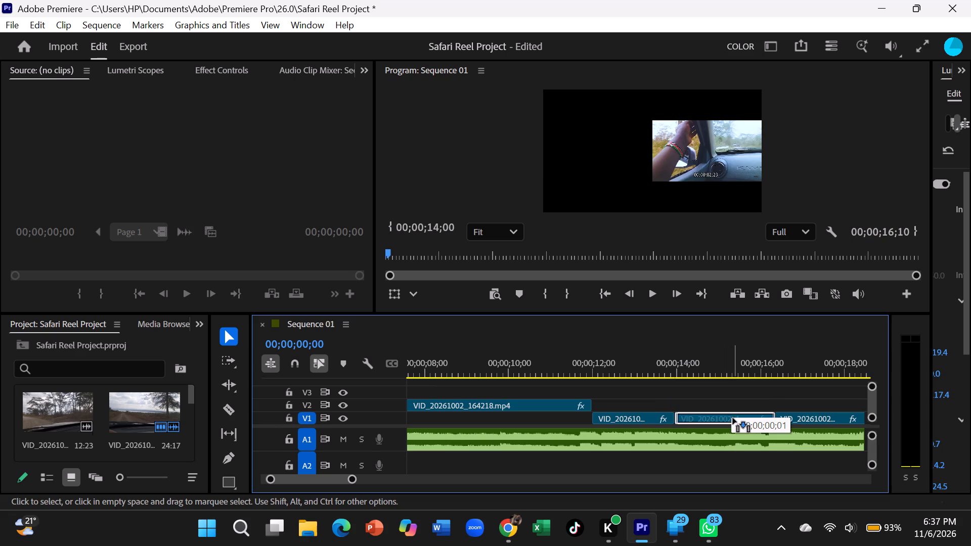
{"action": "left_click_drag", "start_coordinate": [708, 419], "coordinate": [707, 400]}
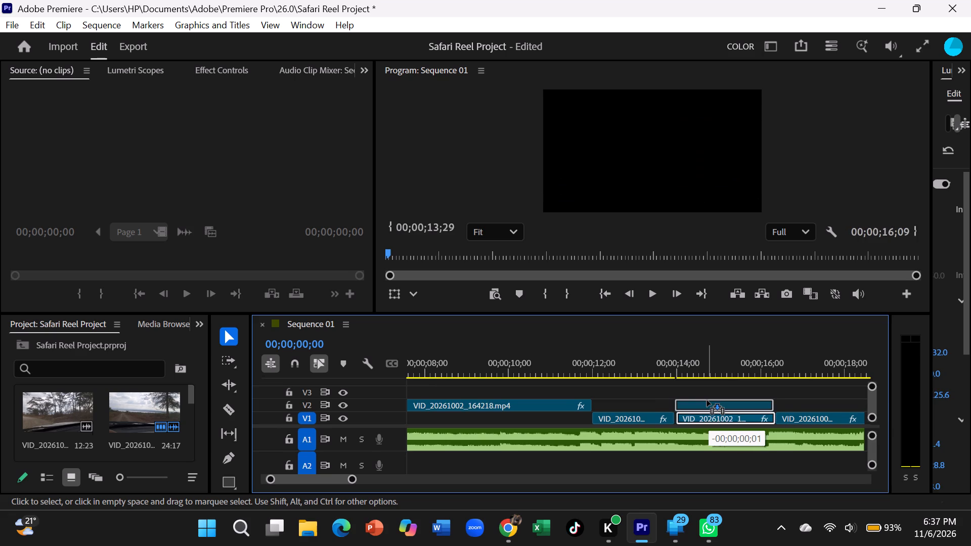
{"action": "left_click_drag", "start_coordinate": [707, 400], "coordinate": [707, 401]}
{"action": "scroll", "coordinate": [707, 401], "scroll_direction": "down", "scroll_amount": 8}
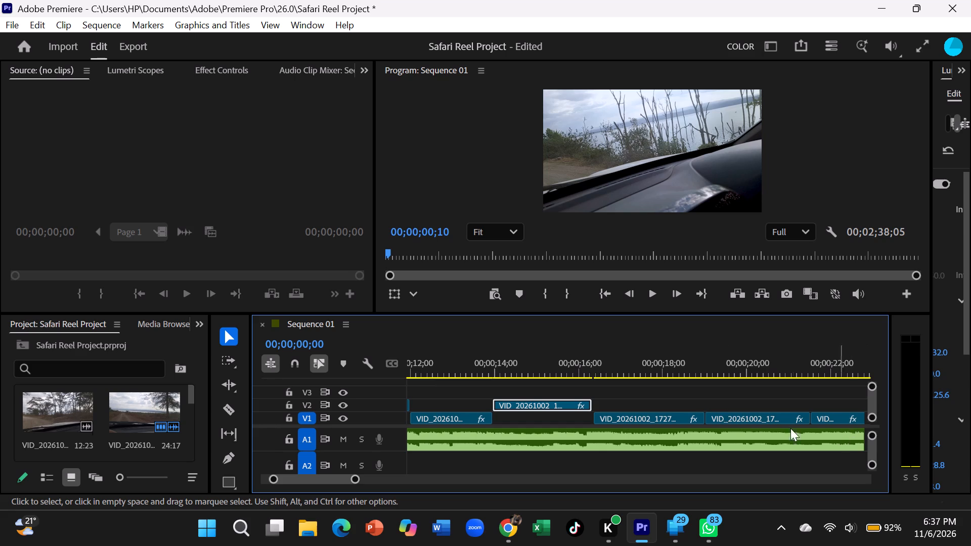
{"action": "left_click_drag", "start_coordinate": [724, 418], "coordinate": [724, 410]}
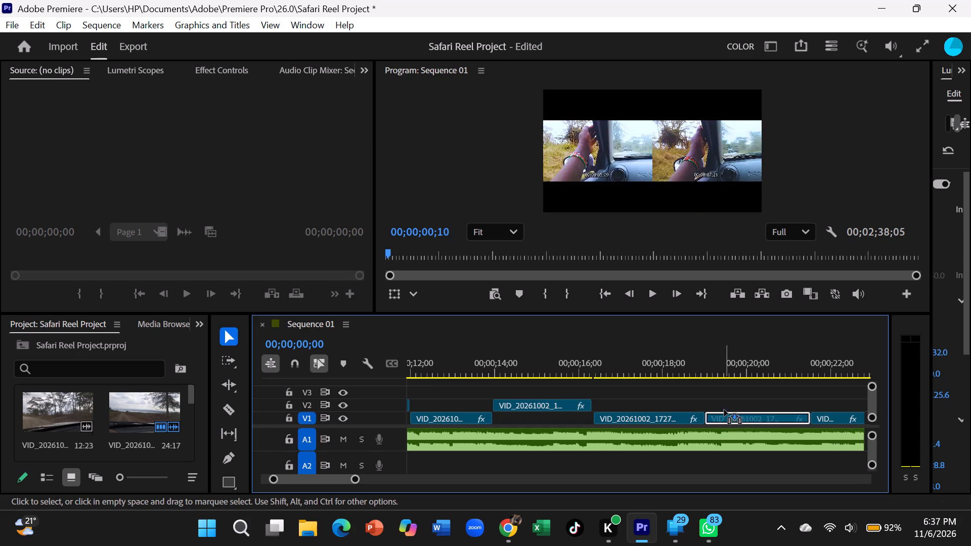
{"action": "left_click_drag", "start_coordinate": [724, 410], "coordinate": [724, 407]}
Move the VID_20261002_172749.mp4 piece starting at about 25 s up to V2, leaving the piece before it on V1.
{"action": "scroll", "coordinate": [724, 406], "scroll_direction": "down", "scroll_amount": 8}
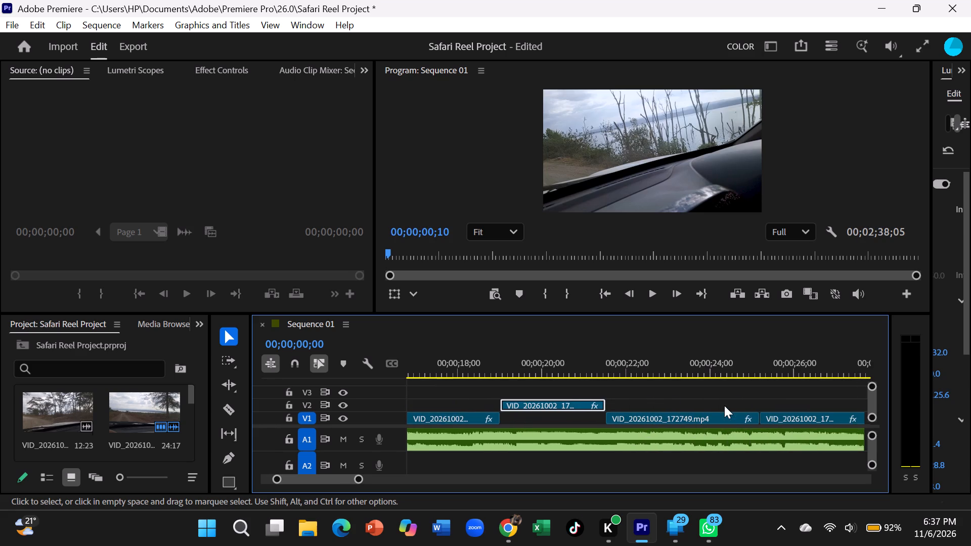
{"action": "scroll", "coordinate": [724, 405], "scroll_direction": "down", "scroll_amount": 3}
{"action": "left_click", "coordinate": [689, 417]}
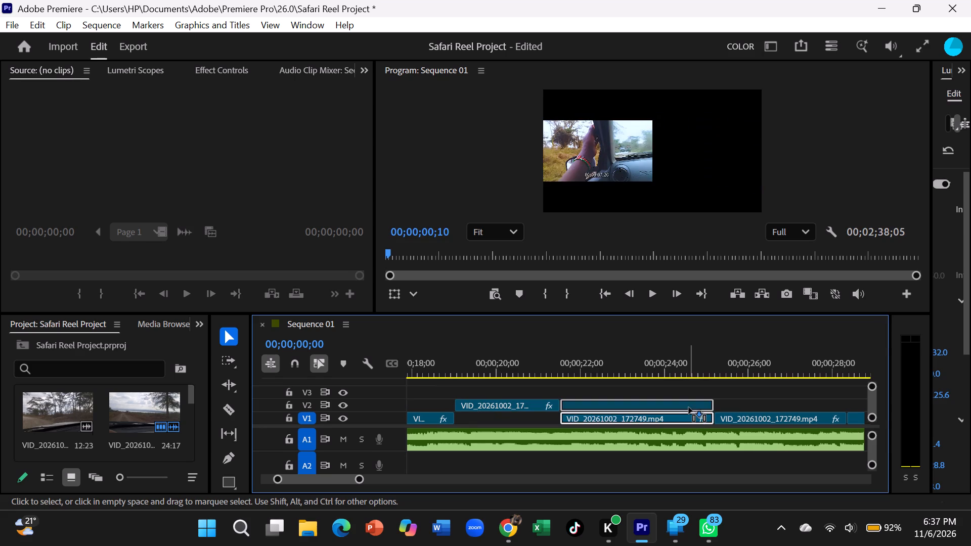
{"action": "left_click_drag", "start_coordinate": [766, 426], "coordinate": [766, 413]}
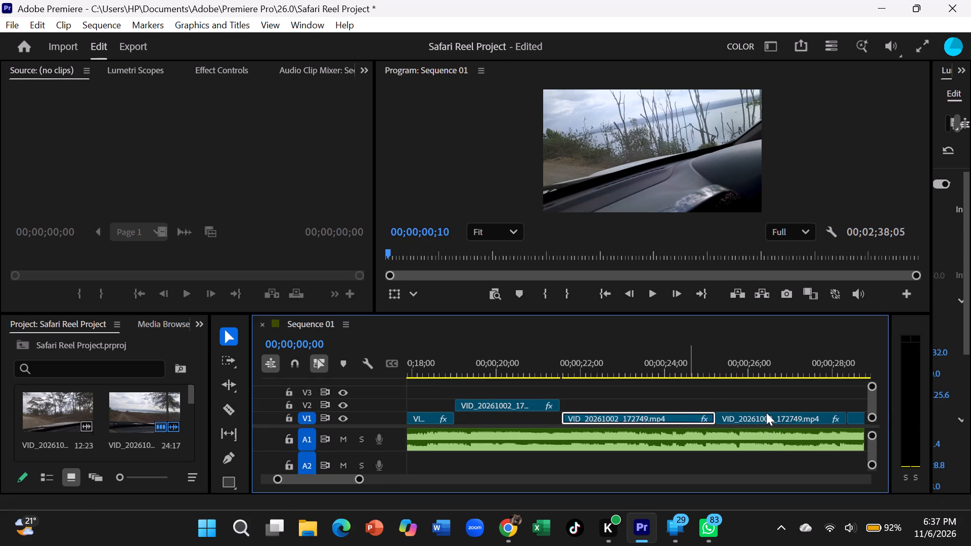
{"action": "left_click_drag", "start_coordinate": [766, 413], "coordinate": [766, 413]}
{"action": "left_click_drag", "start_coordinate": [766, 414], "coordinate": [765, 401]}
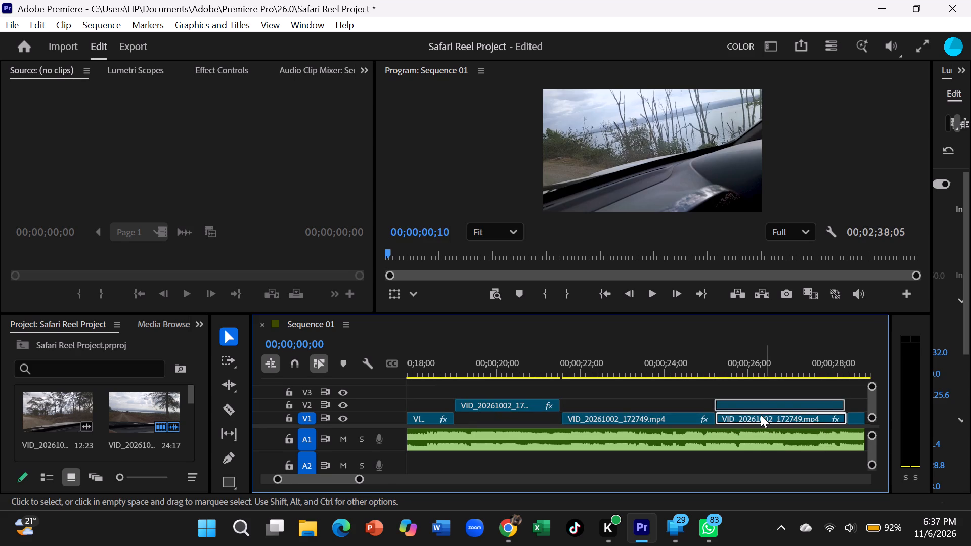
Nudge the last VID_20261002_172749.mp4 piece on V1 slightly later so it starts at about 28;12.
{"action": "scroll", "coordinate": [755, 410], "scroll_direction": "down", "scroll_amount": 11}
{"action": "left_click_drag", "start_coordinate": [675, 421], "coordinate": [676, 421]}
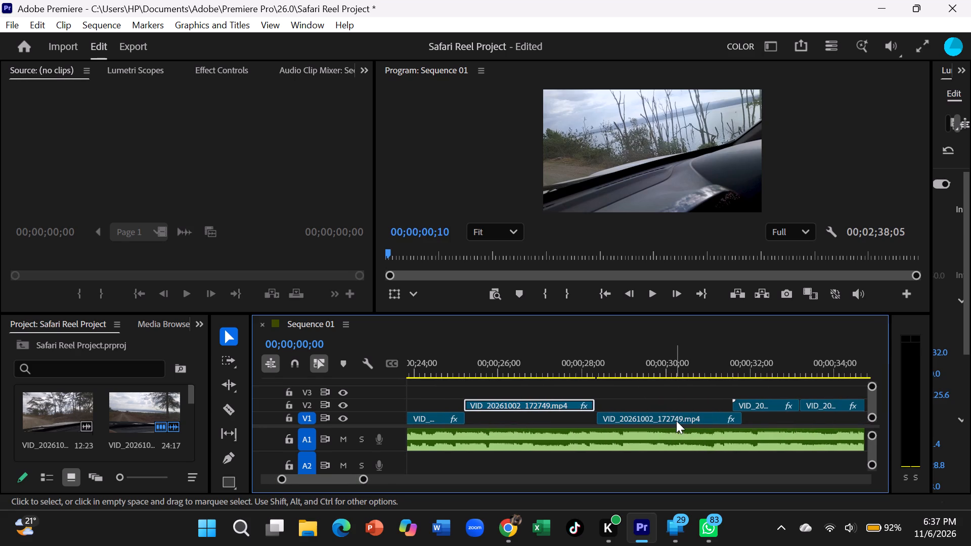
{"action": "left_click_drag", "start_coordinate": [676, 421], "coordinate": [676, 414]}
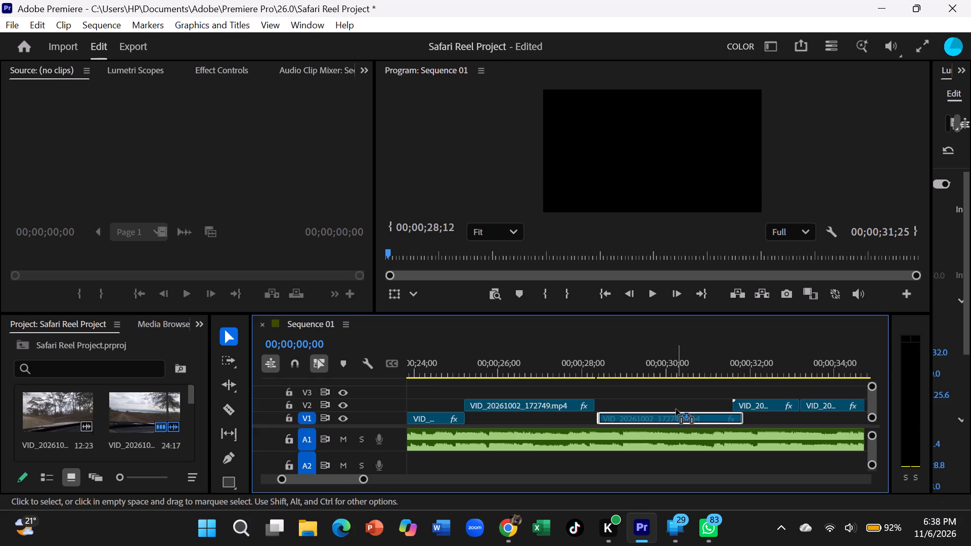
Move the V2 piece starting at about 33;05 straight down to V1.
{"action": "scroll", "coordinate": [676, 409], "scroll_direction": "down", "scroll_amount": 7}
{"action": "left_click_drag", "start_coordinate": [695, 397], "coordinate": [694, 418]}
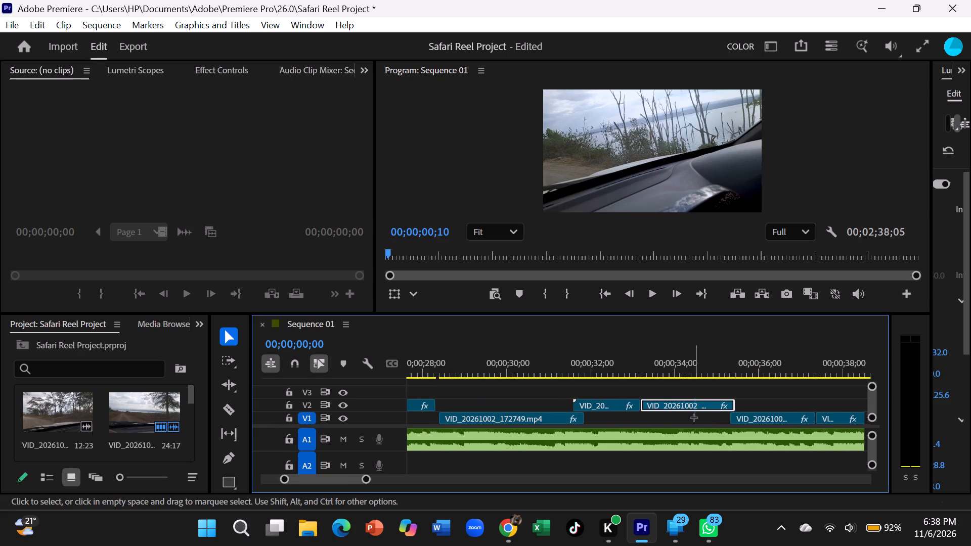
{"action": "left_click_drag", "start_coordinate": [694, 418], "coordinate": [693, 433]}
{"action": "left_click_drag", "start_coordinate": [690, 400], "coordinate": [686, 440]}
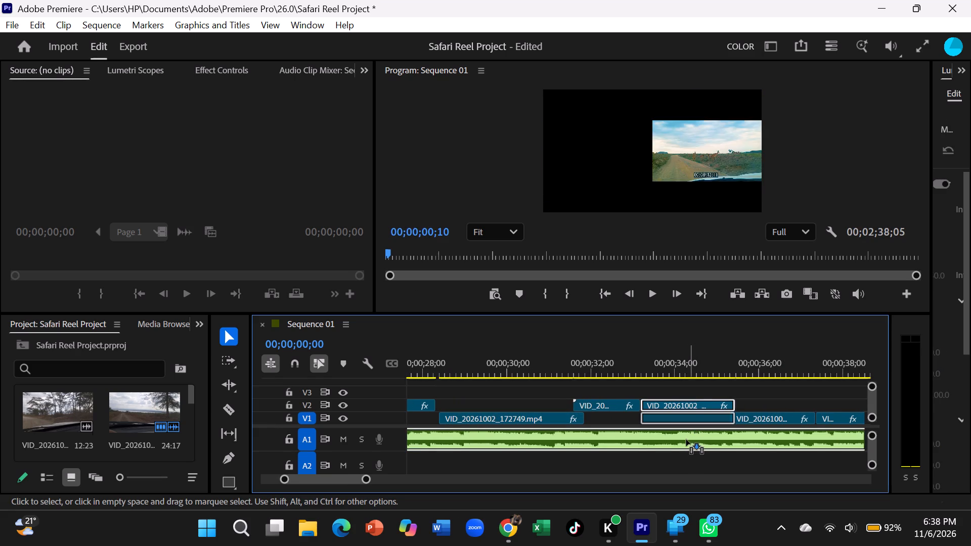
{"action": "left_click_drag", "start_coordinate": [686, 440], "coordinate": [685, 435]}
Shift the short V2 piece near 32 s about seven frames later so it starts at about 31;25, where the V1 piece ends.
{"action": "left_click_drag", "start_coordinate": [615, 408], "coordinate": [615, 401]}
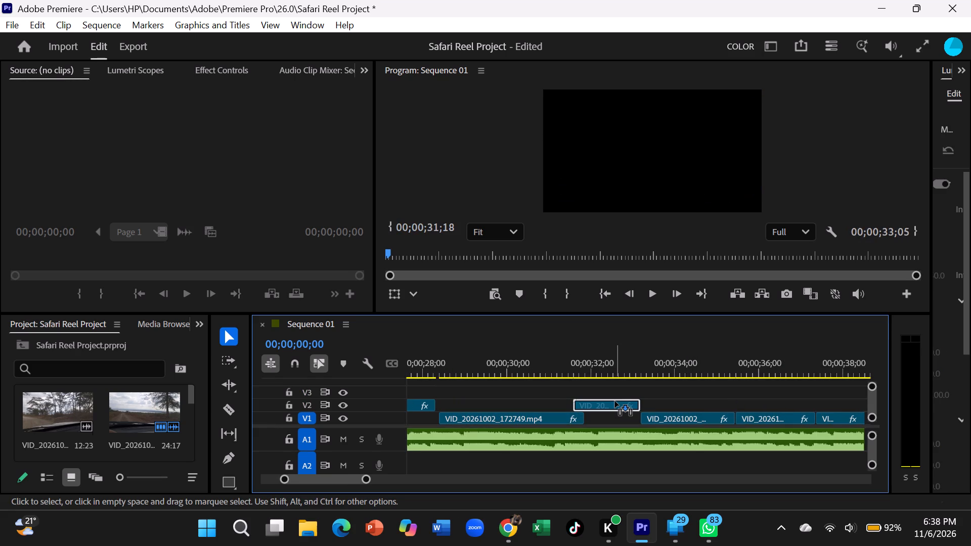
{"action": "left_click_drag", "start_coordinate": [615, 401], "coordinate": [620, 405]}
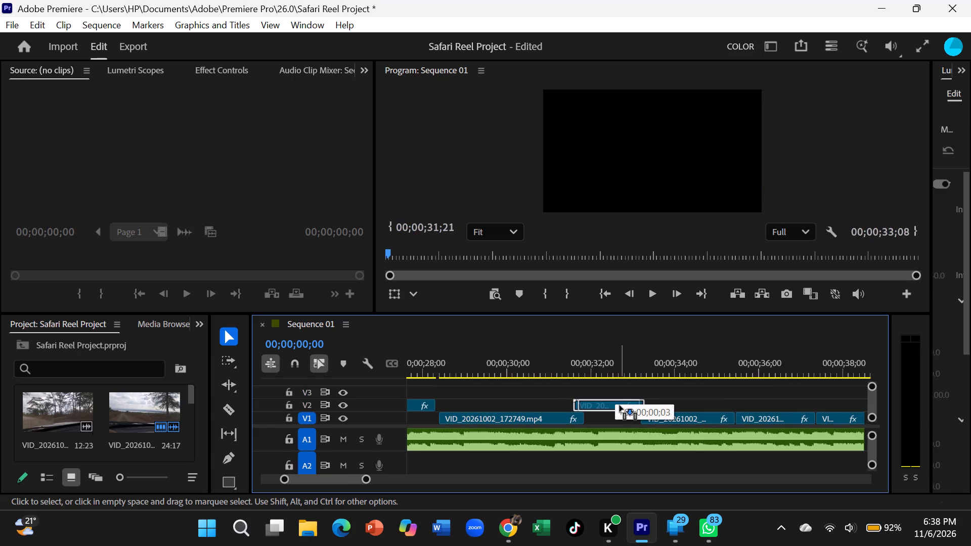
{"action": "left_click_drag", "start_coordinate": [620, 405], "coordinate": [625, 403]}
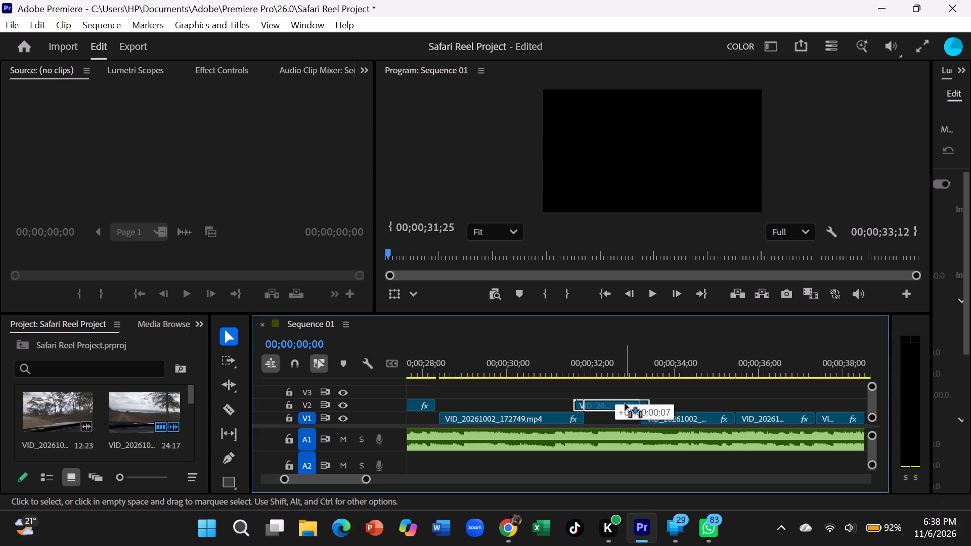
Shift the V1 piece near 33 s later so it starts at about 33;13, right where the V2 piece ends.
{"action": "scroll", "coordinate": [656, 418], "scroll_direction": "down", "scroll_amount": 3}
{"action": "left_click_drag", "start_coordinate": [637, 420], "coordinate": [638, 416]}
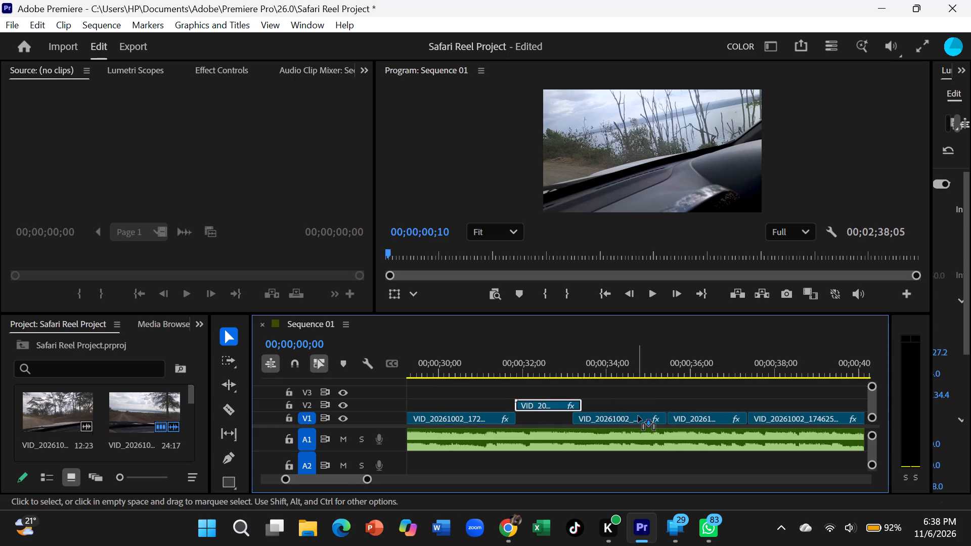
{"action": "left_click_drag", "start_coordinate": [638, 416], "coordinate": [647, 417]}
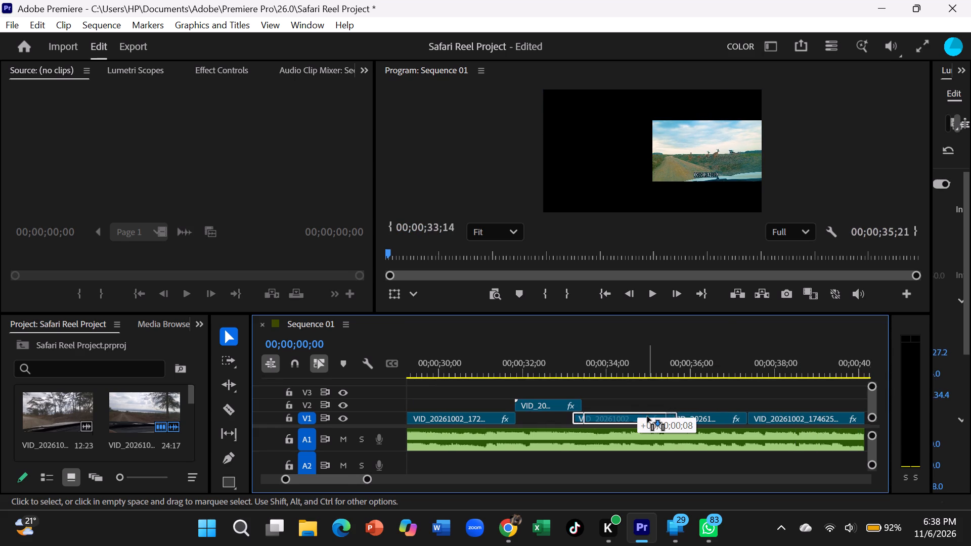
{"action": "left_click_drag", "start_coordinate": [647, 417], "coordinate": [647, 424]}
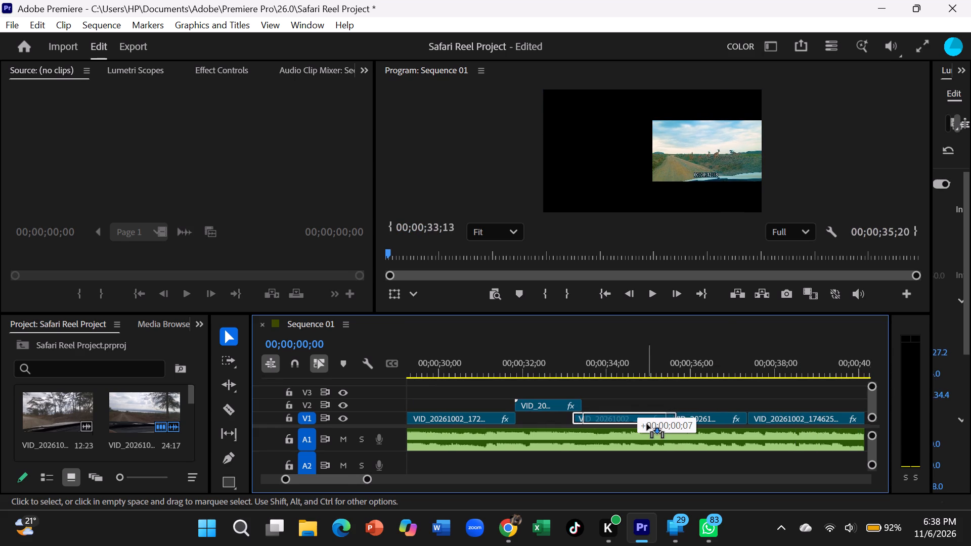
{"action": "left_click_drag", "start_coordinate": [647, 424], "coordinate": [647, 428]}
Move the V1 pieces starting at about 35;21 and 40;18 straight up to V2, keeping the piece between them on V1.
{"action": "left_click_drag", "start_coordinate": [698, 419], "coordinate": [698, 399]}
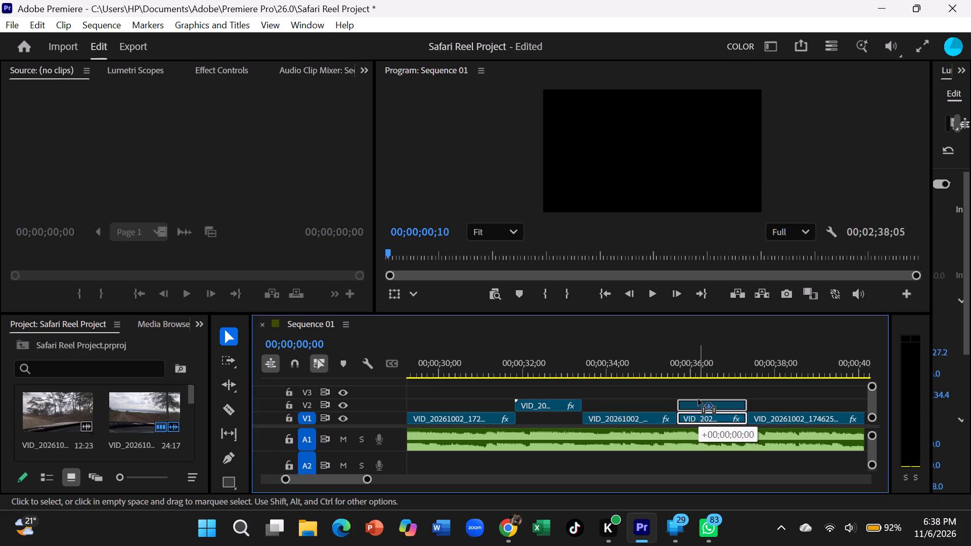
{"action": "left_click_drag", "start_coordinate": [698, 399], "coordinate": [698, 400]}
{"action": "scroll", "coordinate": [698, 400], "scroll_direction": "down", "scroll_amount": 4}
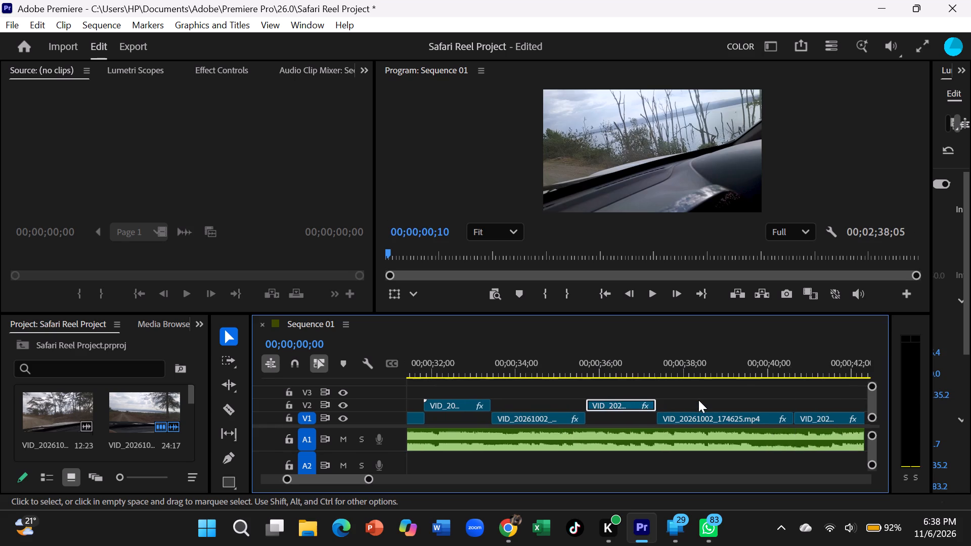
{"action": "scroll", "coordinate": [698, 400], "scroll_direction": "down", "scroll_amount": 5}
{"action": "left_click_drag", "start_coordinate": [699, 422], "coordinate": [699, 403]}
{"action": "scroll", "coordinate": [699, 405], "scroll_direction": "down", "scroll_amount": 7}
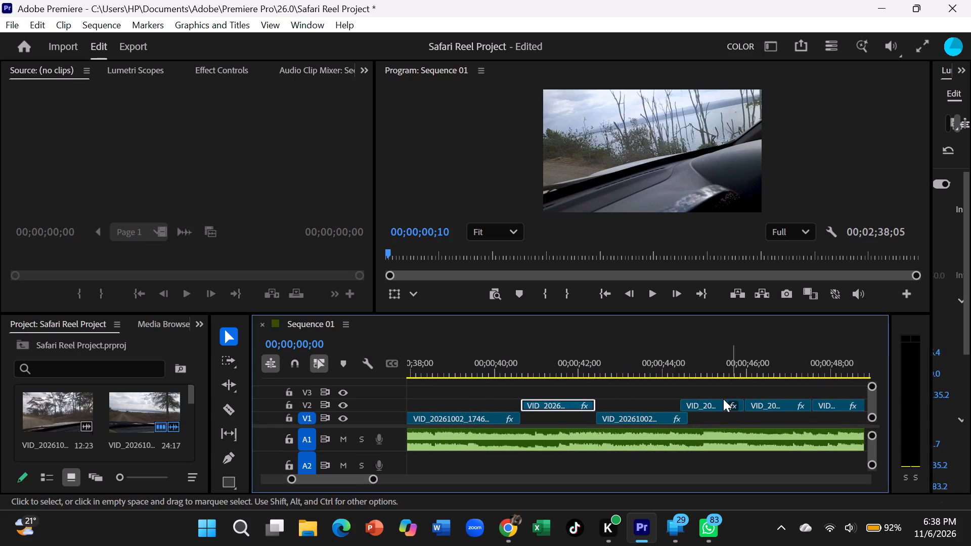
Move the V2 piece starting at about 45;27 straight down to V1.
{"action": "left_click", "coordinate": [723, 399]}
{"action": "left_click_drag", "start_coordinate": [773, 405], "coordinate": [771, 426]}
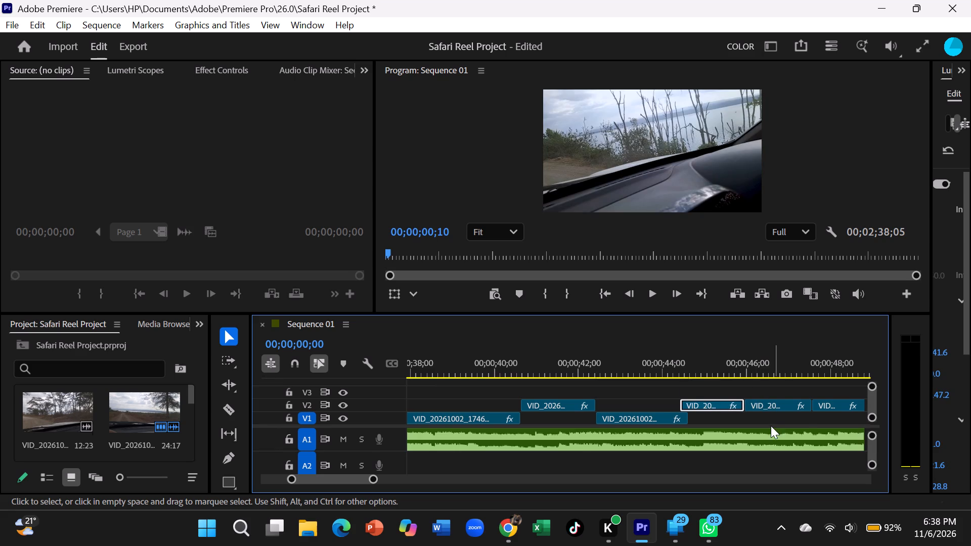
{"action": "left_click_drag", "start_coordinate": [771, 426], "coordinate": [771, 420]}
{"action": "left_click_drag", "start_coordinate": [771, 407], "coordinate": [771, 414]}
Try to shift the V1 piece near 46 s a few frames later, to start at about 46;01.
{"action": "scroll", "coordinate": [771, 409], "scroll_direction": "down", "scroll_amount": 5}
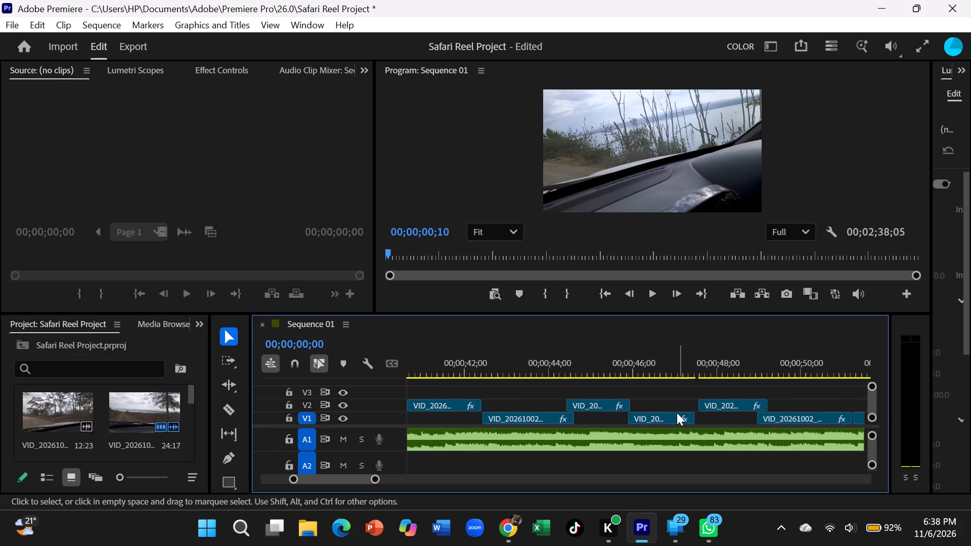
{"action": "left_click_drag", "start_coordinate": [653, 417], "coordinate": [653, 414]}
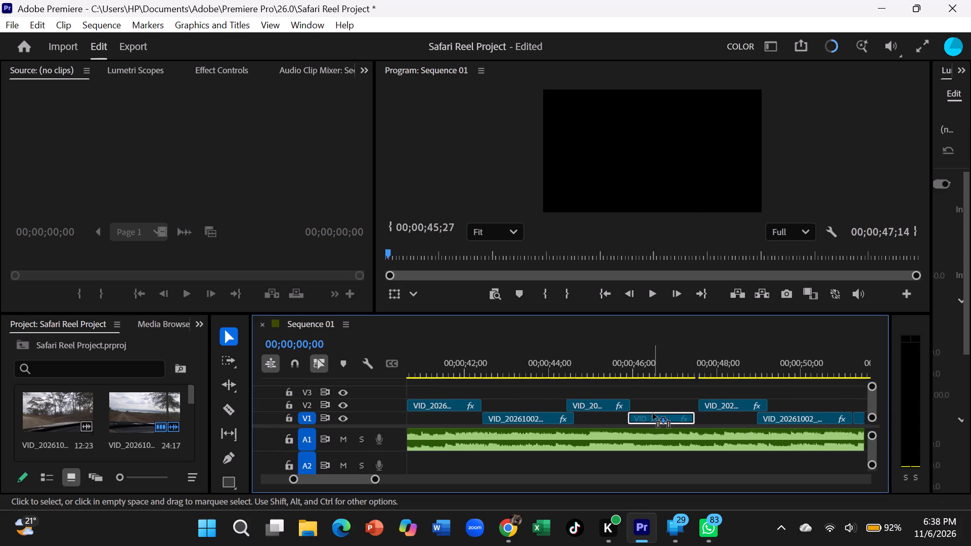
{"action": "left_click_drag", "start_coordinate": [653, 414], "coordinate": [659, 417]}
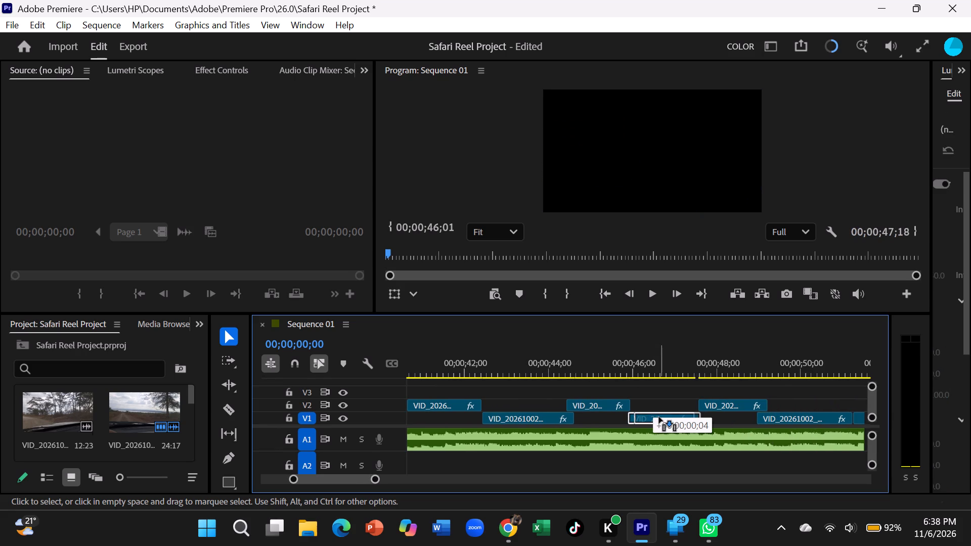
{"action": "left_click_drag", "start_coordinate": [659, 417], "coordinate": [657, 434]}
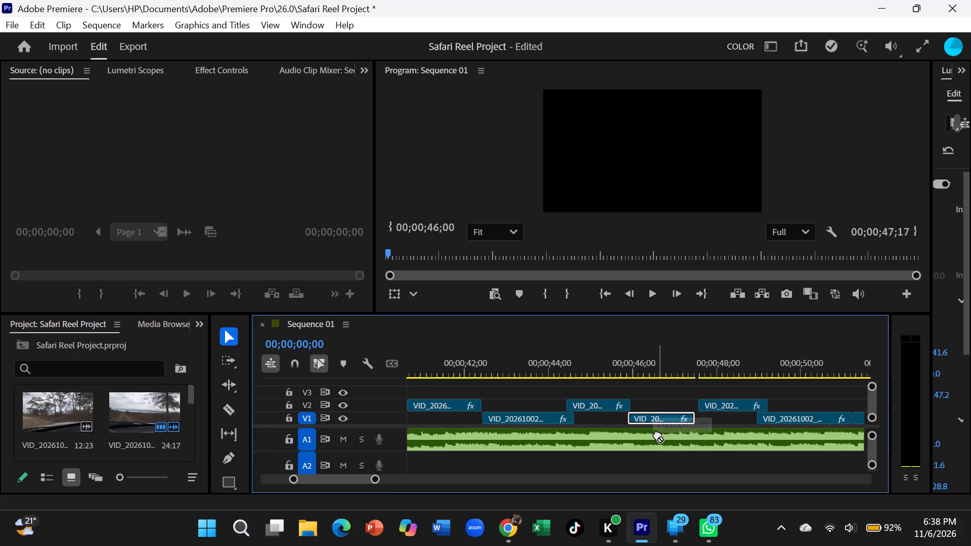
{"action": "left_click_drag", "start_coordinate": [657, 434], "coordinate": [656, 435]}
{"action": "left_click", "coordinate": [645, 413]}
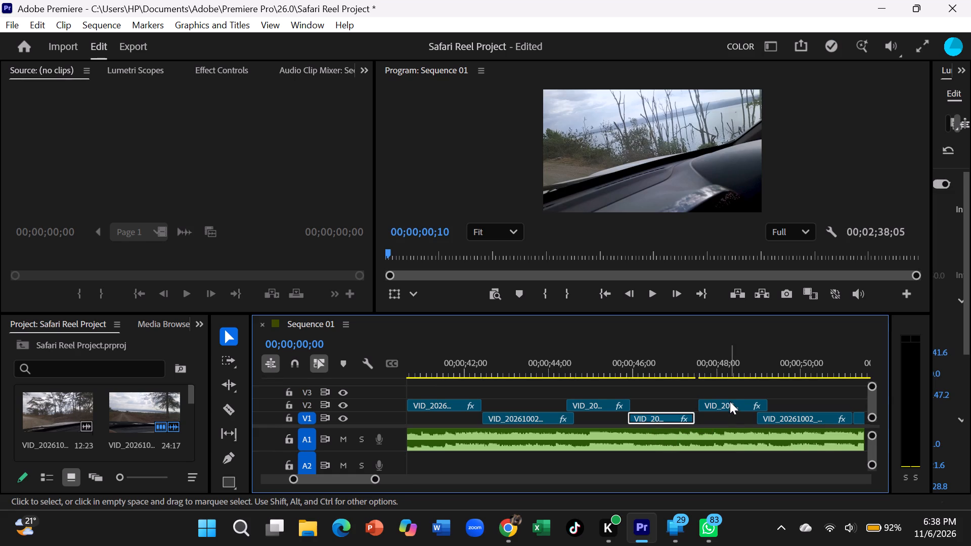
Shift the V2 piece near 48 s slightly earlier so it starts at about 47;12, where the V1 piece ends.
{"action": "left_click_drag", "start_coordinate": [730, 403], "coordinate": [724, 406]}
Move the V1 piece starting at about 51;06 straight up to V2.
{"action": "scroll", "coordinate": [724, 406], "scroll_direction": "down", "scroll_amount": 5}
{"action": "left_click", "coordinate": [678, 411]}
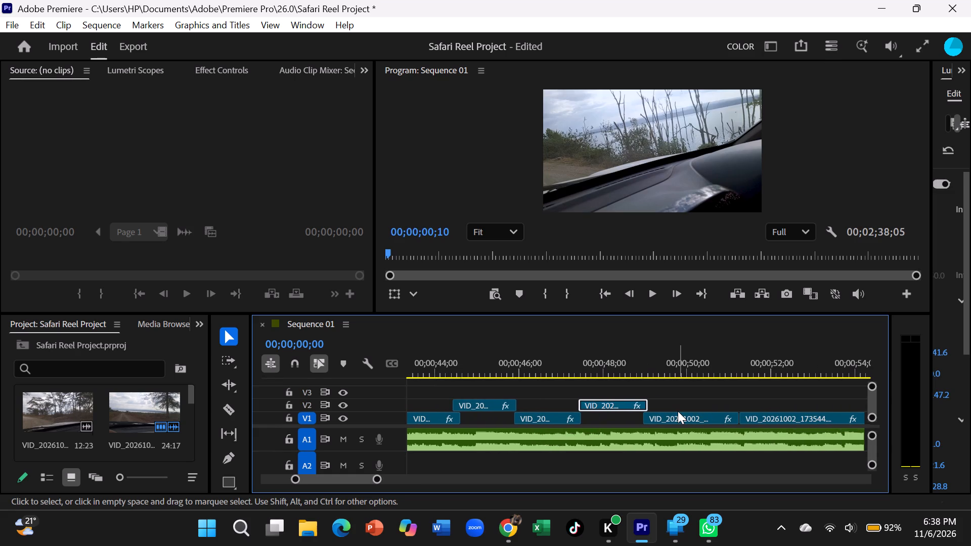
{"action": "scroll", "coordinate": [686, 404], "scroll_direction": "down", "scroll_amount": 4}
{"action": "left_click_drag", "start_coordinate": [667, 419], "coordinate": [667, 424]}
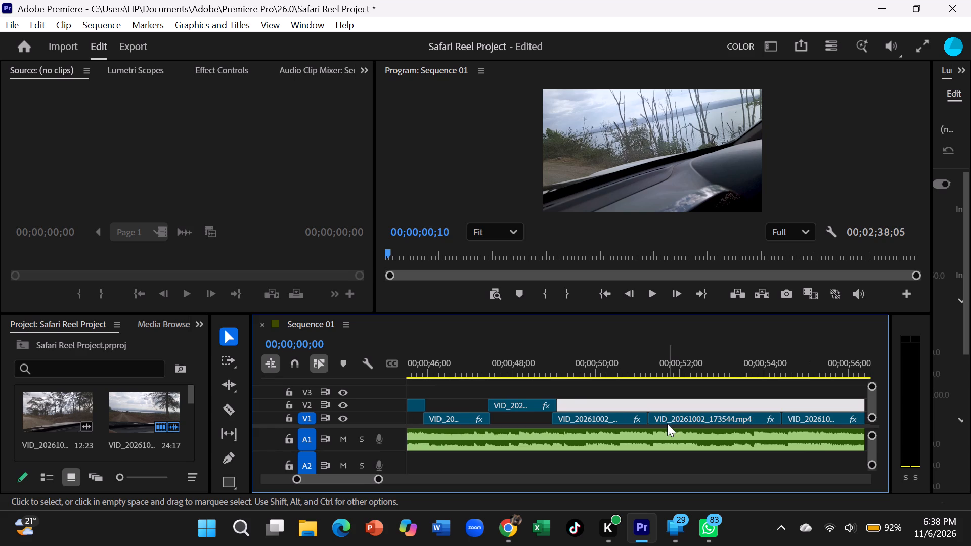
{"action": "left_click_drag", "start_coordinate": [667, 424], "coordinate": [666, 408]}
Move the V1 piece starting at about 57;25 straight up to V2, keeping the piece before it on V1.
{"action": "scroll", "coordinate": [666, 409], "scroll_direction": "down", "scroll_amount": 8}
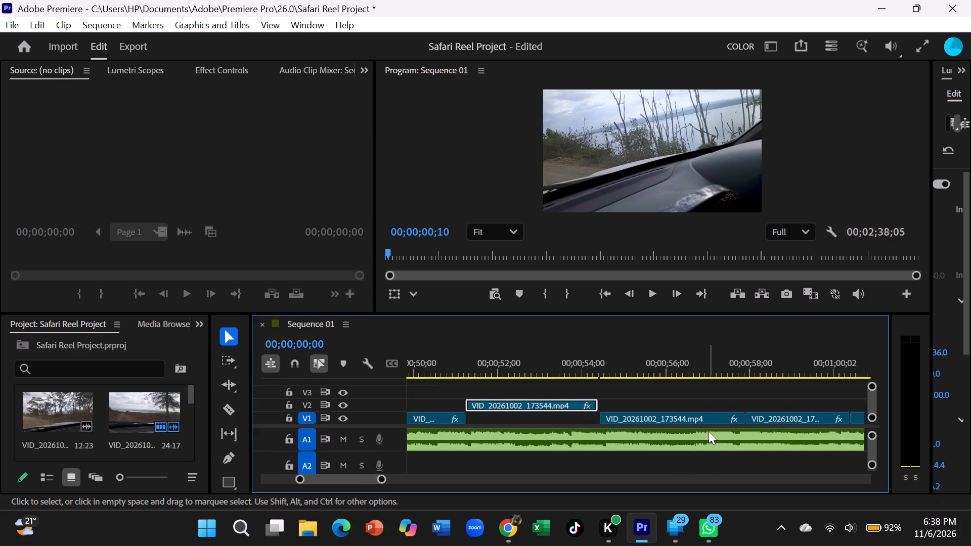
{"action": "left_click", "coordinate": [710, 418]}
{"action": "scroll", "coordinate": [710, 416], "scroll_direction": "down", "scroll_amount": 1}
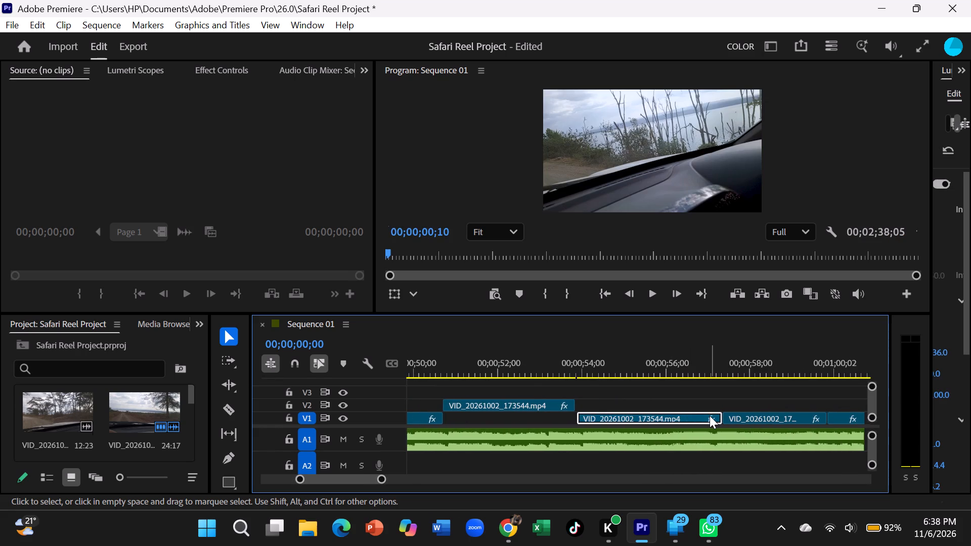
{"action": "scroll", "coordinate": [710, 416], "scroll_direction": "down", "scroll_amount": 1}
{"action": "left_click_drag", "start_coordinate": [723, 421], "coordinate": [723, 420]}
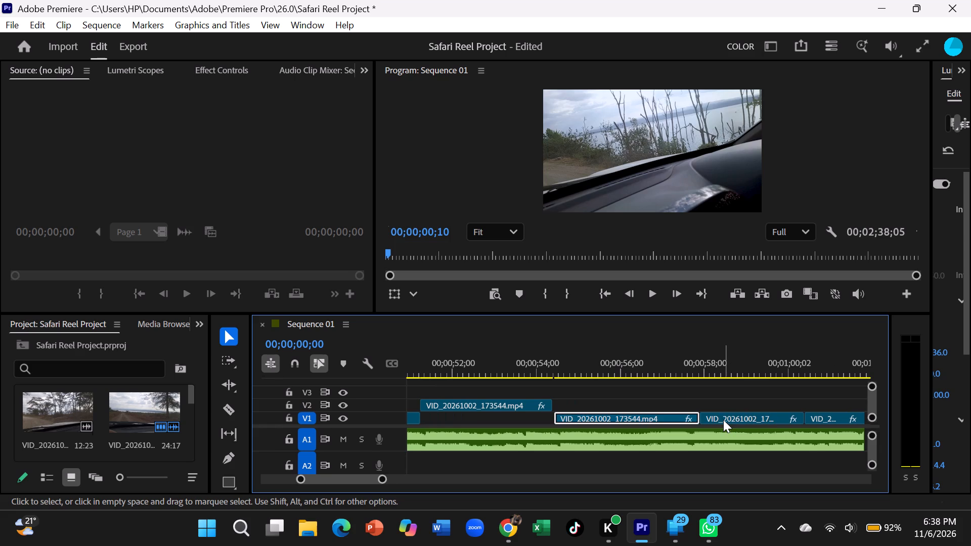
{"action": "left_click_drag", "start_coordinate": [723, 420], "coordinate": [723, 407]}
Move the short V2 piece starting at about 1;05;04 straight down to V1.
{"action": "scroll", "coordinate": [723, 407], "scroll_direction": "down", "scroll_amount": 12}
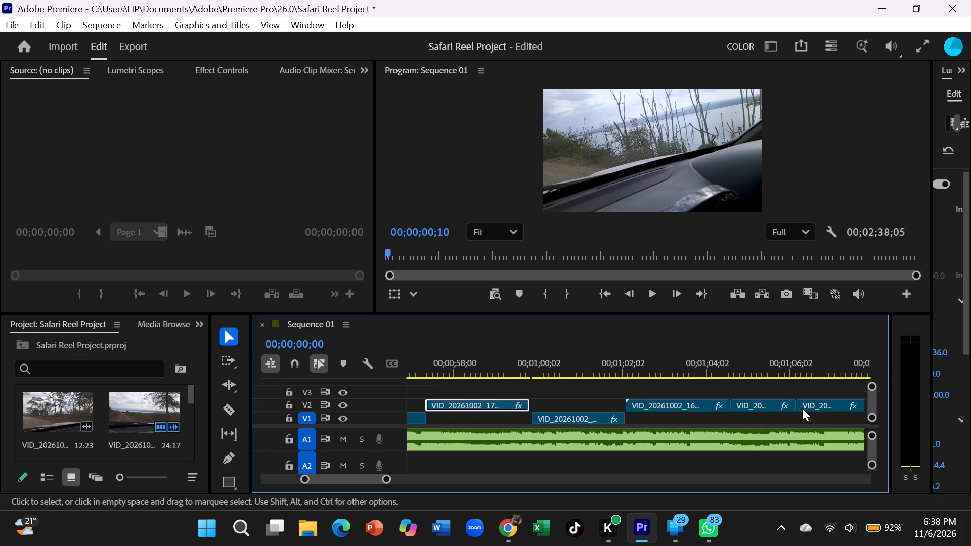
{"action": "left_click_drag", "start_coordinate": [750, 403], "coordinate": [749, 417]}
Move the V1 piece starting at about 1;15;22 straight up to V2.
{"action": "scroll", "coordinate": [752, 404], "scroll_direction": "down", "scroll_amount": 2}
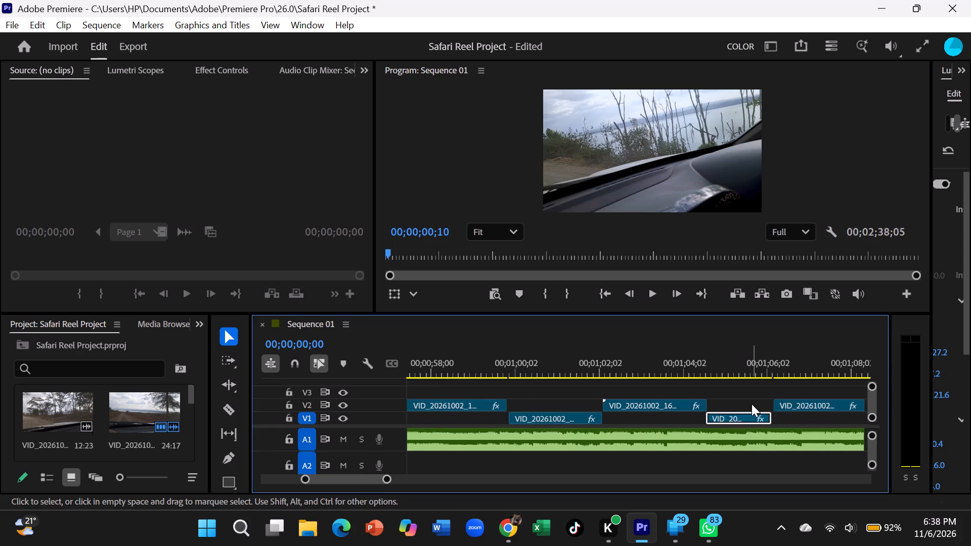
{"action": "scroll", "coordinate": [752, 404], "scroll_direction": "down", "scroll_amount": 5}
{"action": "left_click", "coordinate": [740, 400]}
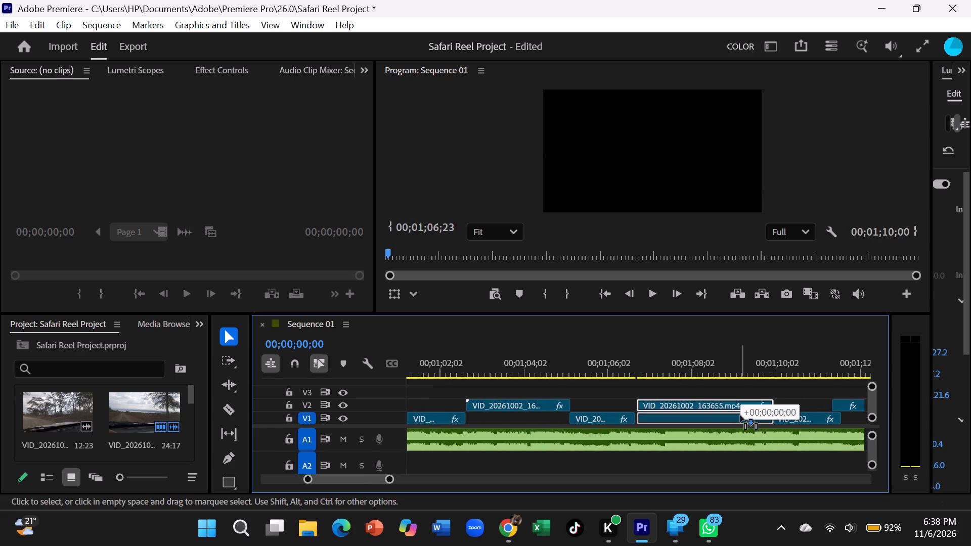
{"action": "scroll", "coordinate": [739, 402], "scroll_direction": "down", "scroll_amount": 12}
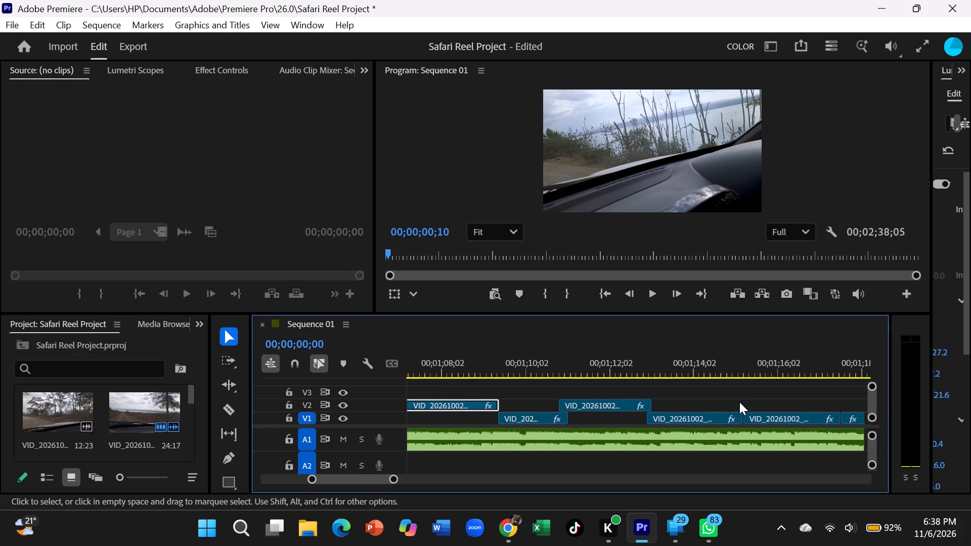
{"action": "left_click_drag", "start_coordinate": [764, 414], "coordinate": [763, 402]}
{"action": "scroll", "coordinate": [763, 402], "scroll_direction": "down", "scroll_amount": 5}
Move the V1 piece starting at about 1;19;22 straight up to V2.
{"action": "left_click", "coordinate": [687, 403]}
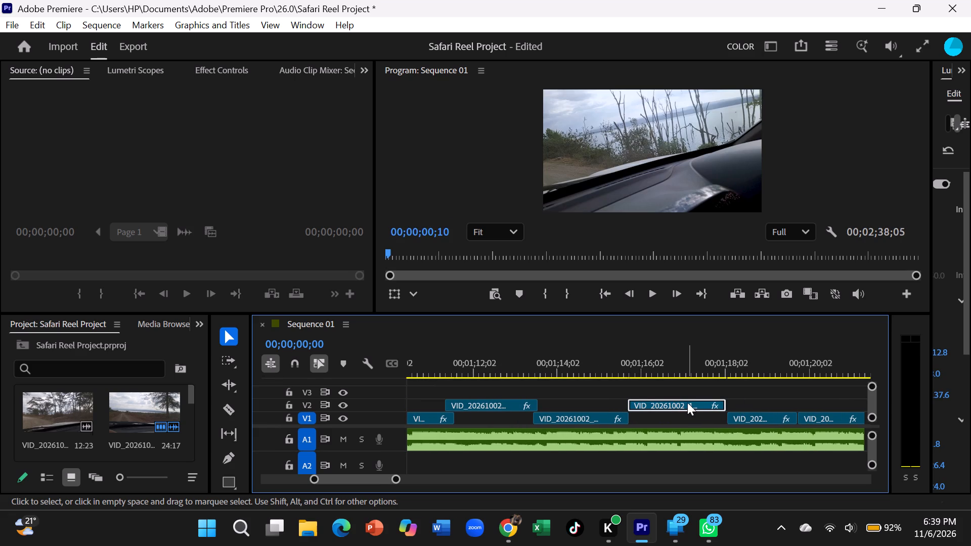
{"action": "scroll", "coordinate": [695, 403], "scroll_direction": "down", "scroll_amount": 7}
{"action": "left_click", "coordinate": [707, 420]}
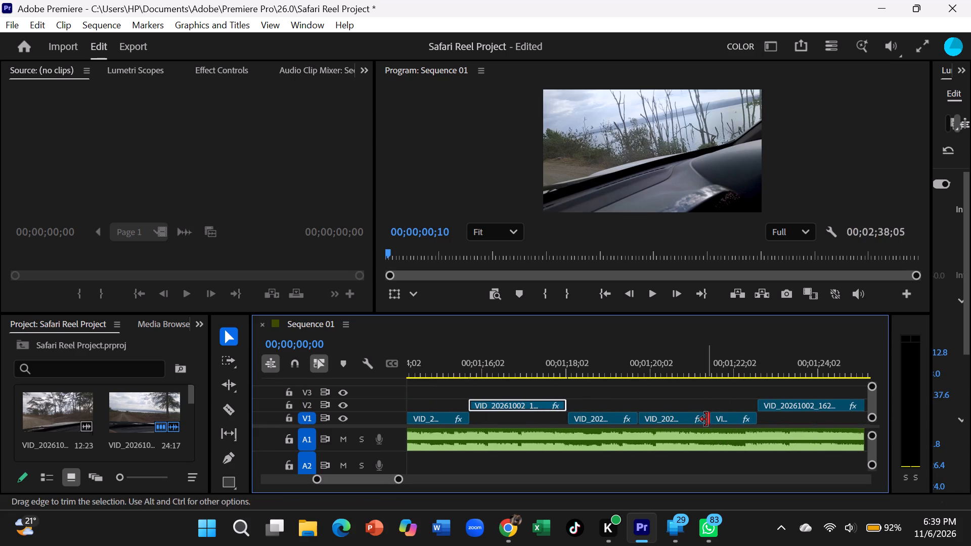
{"action": "left_click_drag", "start_coordinate": [669, 417], "coordinate": [668, 406]}
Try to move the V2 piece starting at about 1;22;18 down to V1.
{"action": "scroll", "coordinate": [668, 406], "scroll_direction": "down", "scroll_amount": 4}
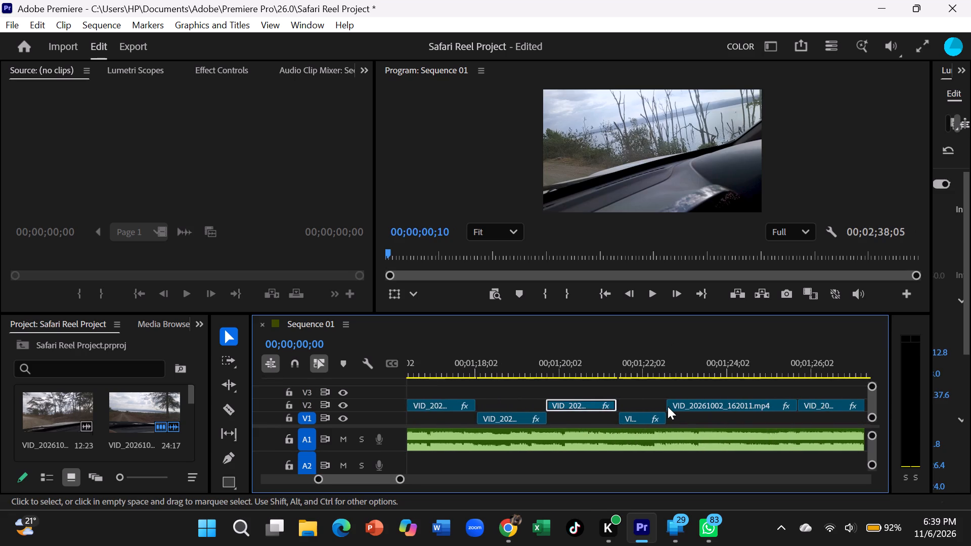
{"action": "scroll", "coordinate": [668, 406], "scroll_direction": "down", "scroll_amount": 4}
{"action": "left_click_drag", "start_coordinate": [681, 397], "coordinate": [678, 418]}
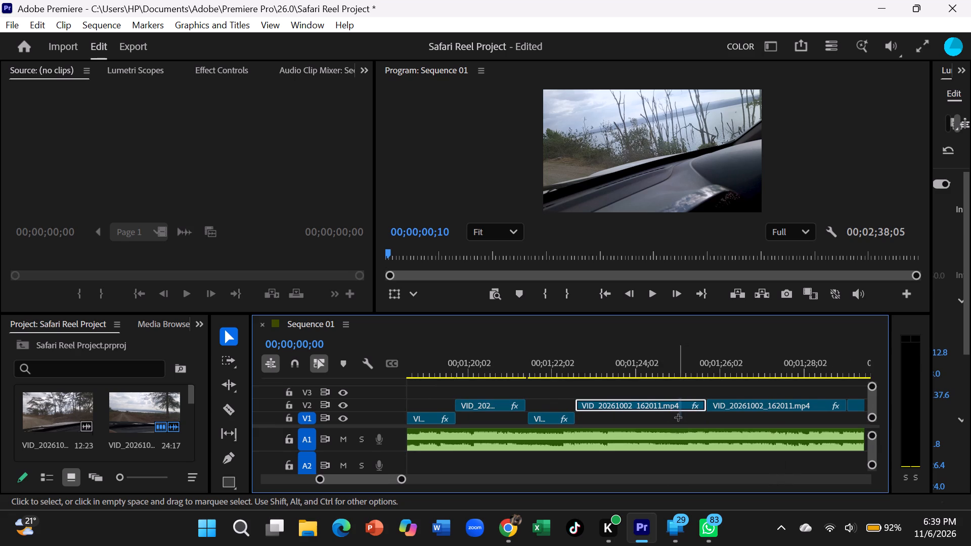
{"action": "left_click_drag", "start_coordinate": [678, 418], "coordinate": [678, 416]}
Move the V2 piece near 1;26 down to V1 so it starts at 1;25;22, where the preceding V2 piece ends.
{"action": "left_click_drag", "start_coordinate": [748, 403], "coordinate": [747, 426]}
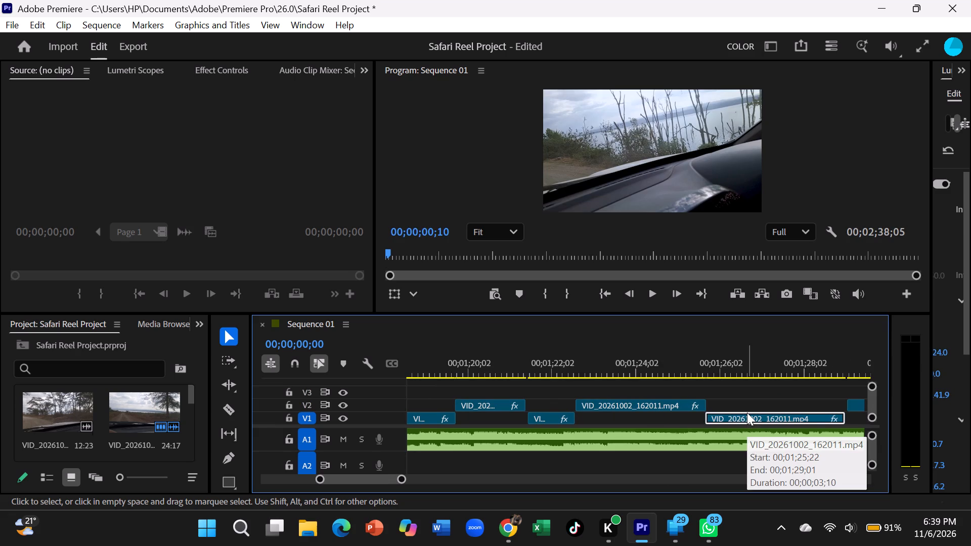
Move the V2 piece starting at about 1;32;10 down to V1, slightly earlier, at about 1;32;02.
{"action": "scroll", "coordinate": [747, 413], "scroll_direction": "down", "scroll_amount": 1}
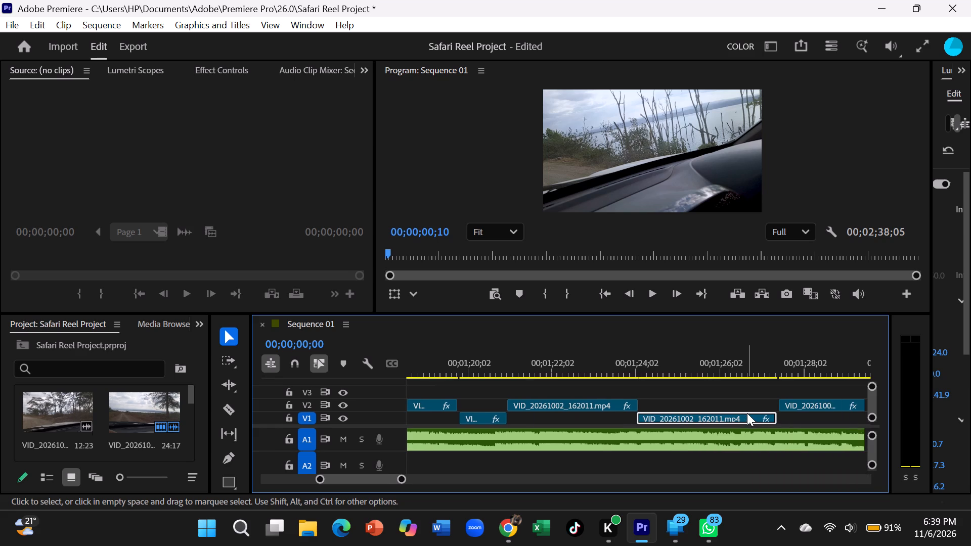
{"action": "scroll", "coordinate": [747, 413], "scroll_direction": "down", "scroll_amount": 10}
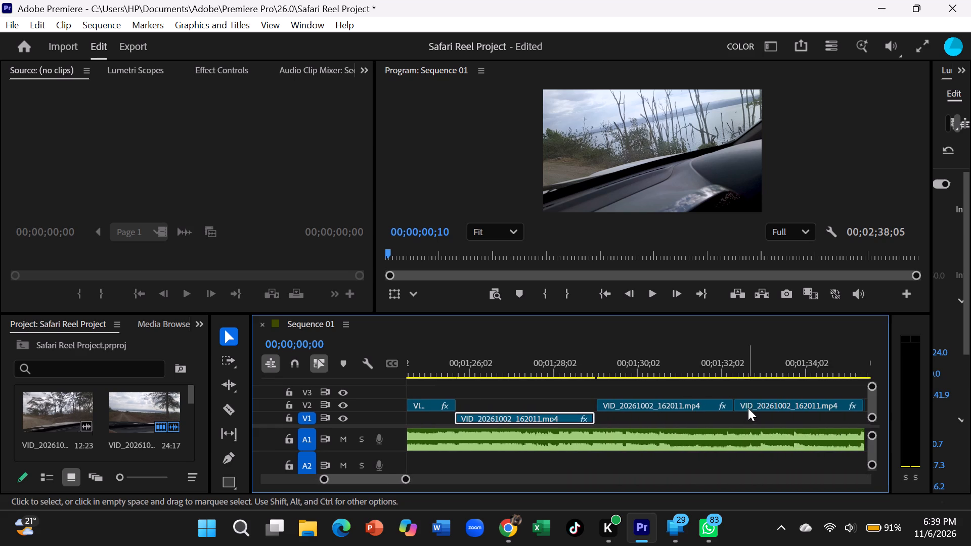
{"action": "left_click_drag", "start_coordinate": [748, 407], "coordinate": [737, 422]}
Shift the V1 piece near 1;32 later so it starts at about 1;32;10, right where the V2 piece ends.
{"action": "left_click_drag", "start_coordinate": [737, 418], "coordinate": [736, 407]}
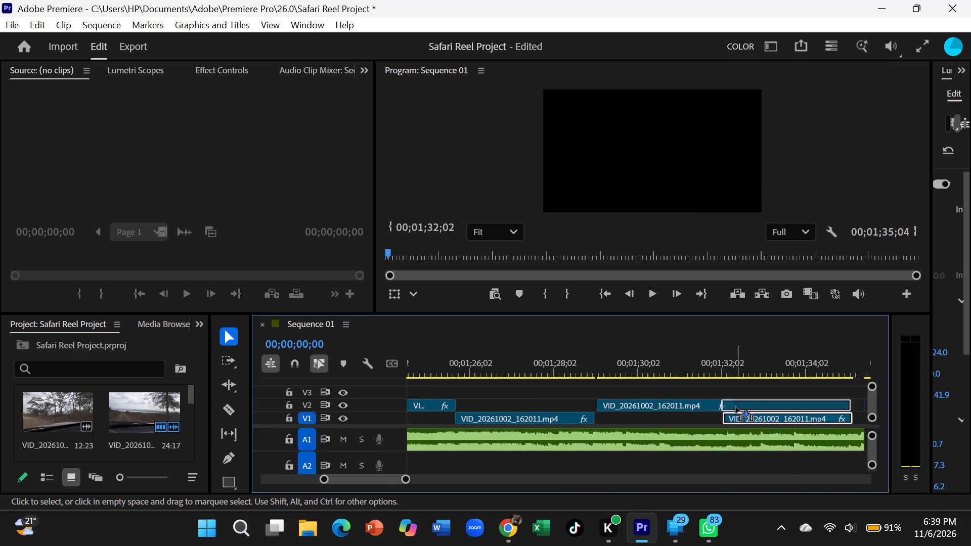
{"action": "left_click_drag", "start_coordinate": [736, 407], "coordinate": [744, 419]}
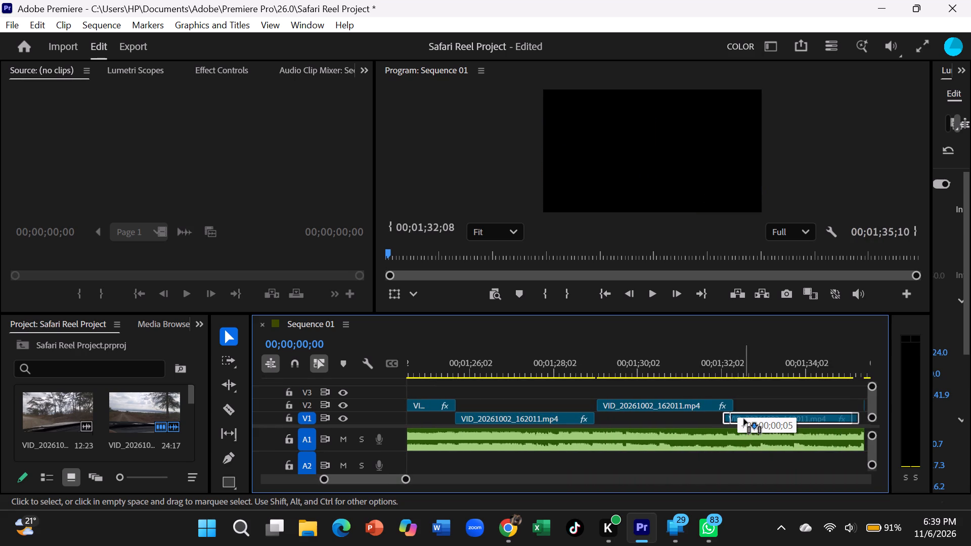
{"action": "left_click_drag", "start_coordinate": [744, 419], "coordinate": [752, 443]}
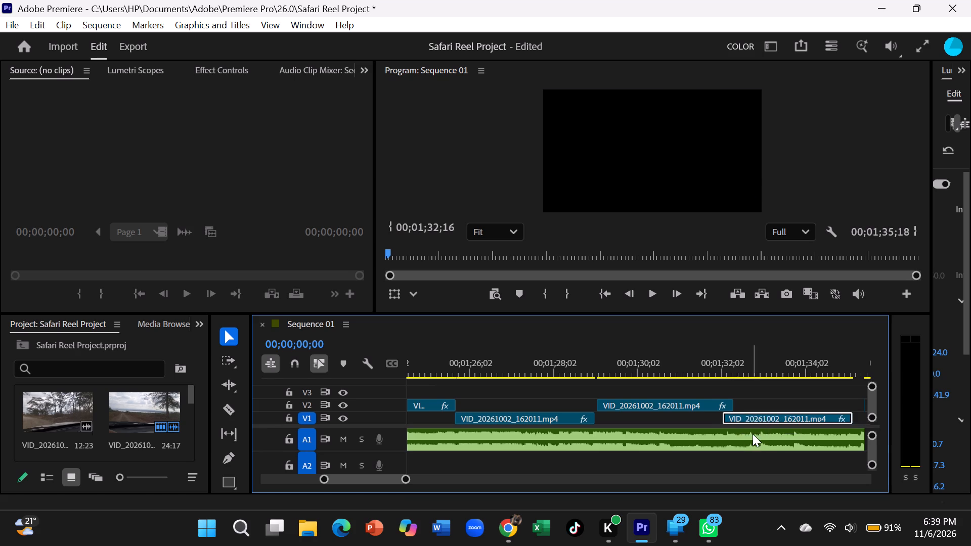
{"action": "scroll", "coordinate": [758, 403], "scroll_direction": "down", "scroll_amount": 4}
{"action": "left_click_drag", "start_coordinate": [675, 416], "coordinate": [681, 413]}
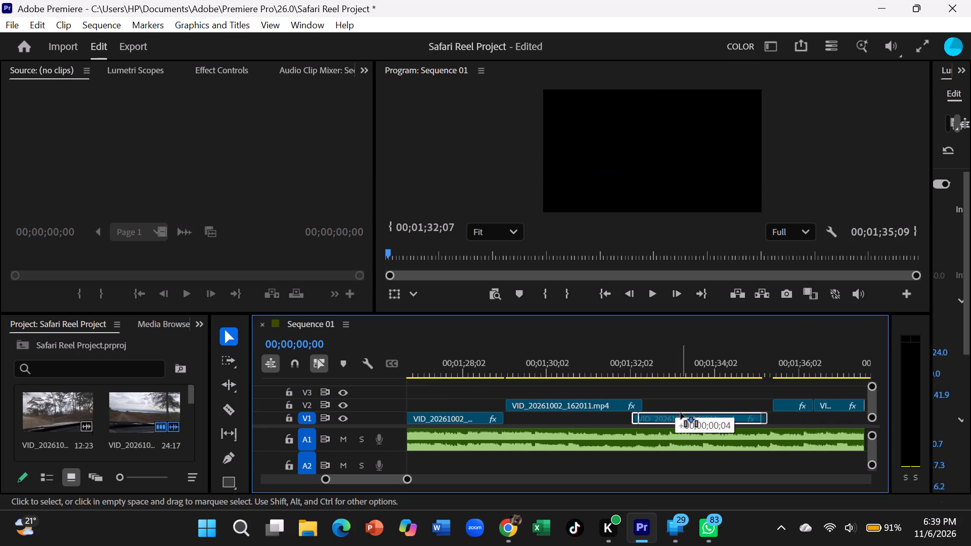
{"action": "left_click_drag", "start_coordinate": [681, 413], "coordinate": [694, 422]}
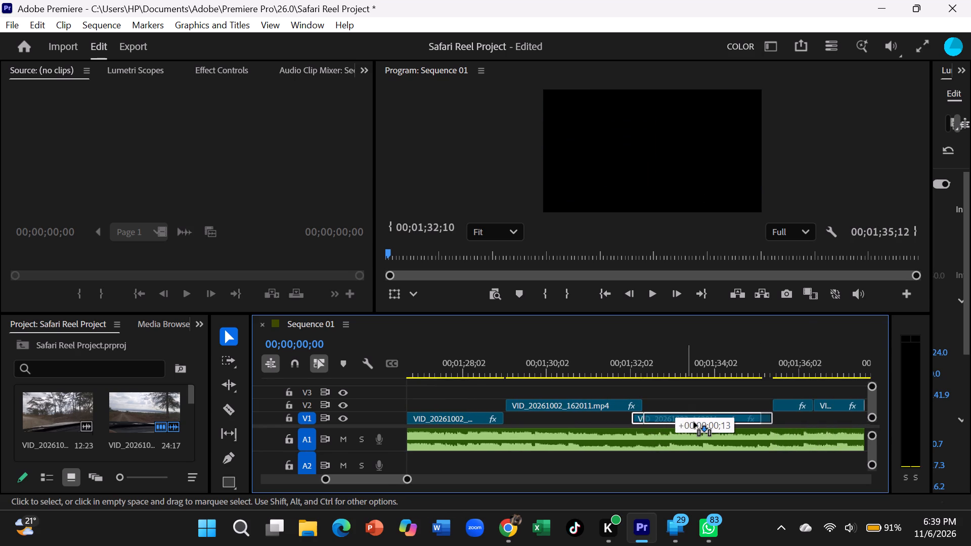
{"action": "left_click_drag", "start_coordinate": [694, 422], "coordinate": [688, 437]}
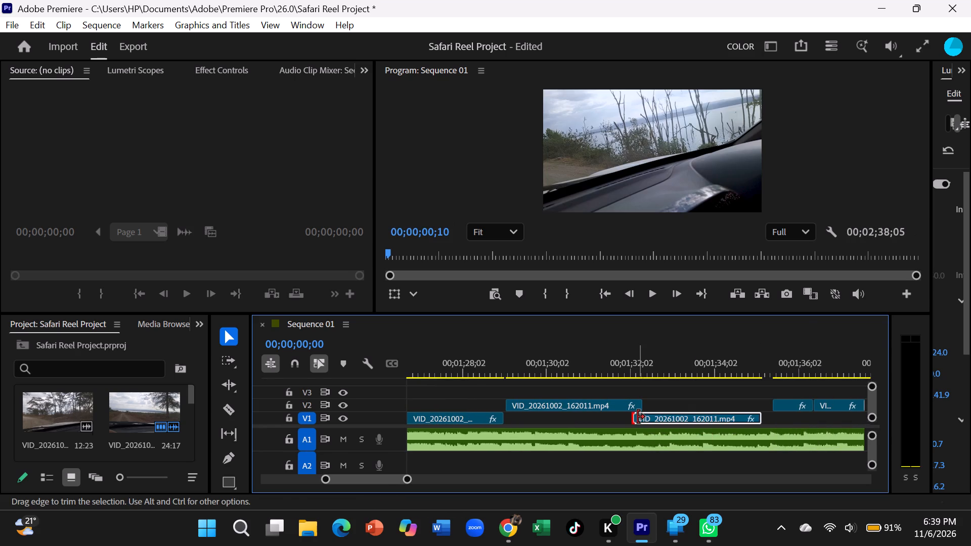
{"action": "left_click", "coordinate": [638, 417]}
{"action": "left_click_drag", "start_coordinate": [679, 417], "coordinate": [683, 412]}
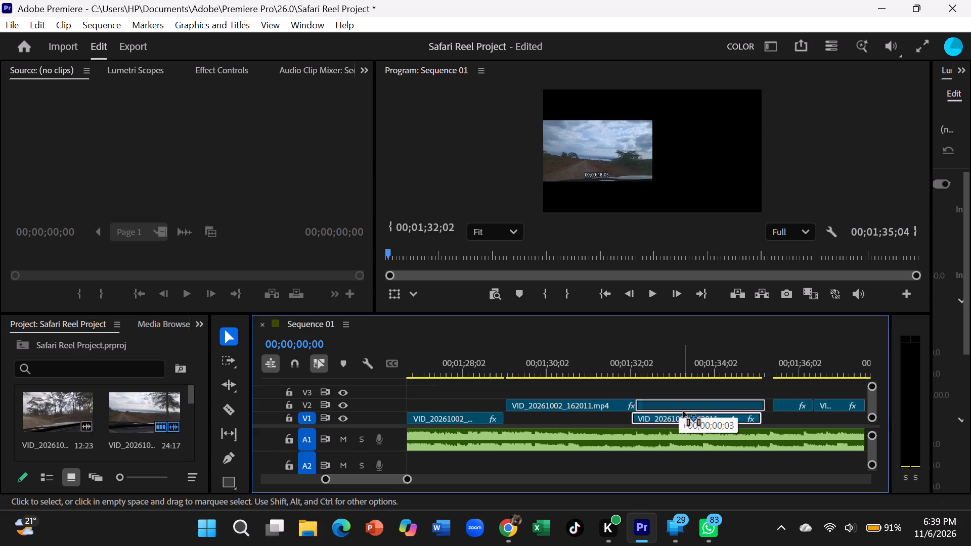
{"action": "left_click_drag", "start_coordinate": [683, 412], "coordinate": [688, 419]}
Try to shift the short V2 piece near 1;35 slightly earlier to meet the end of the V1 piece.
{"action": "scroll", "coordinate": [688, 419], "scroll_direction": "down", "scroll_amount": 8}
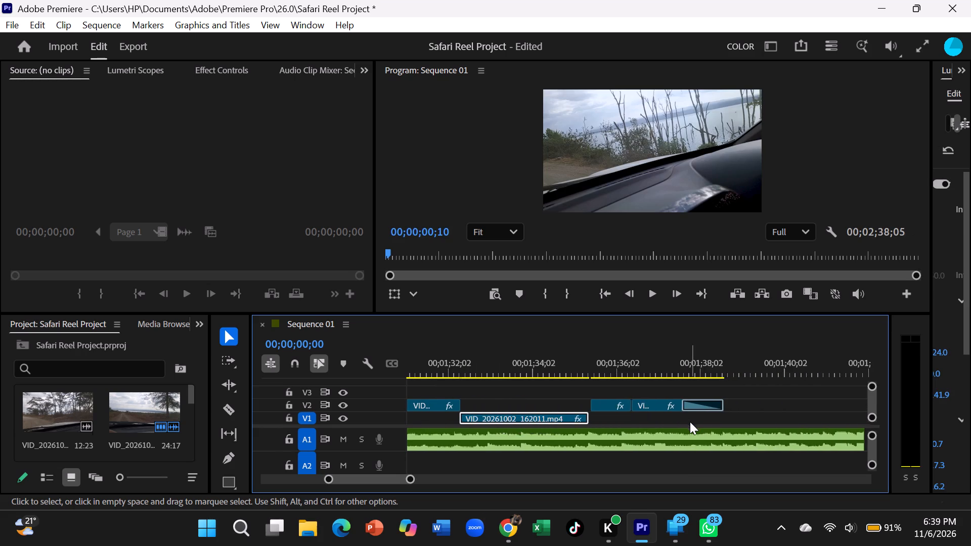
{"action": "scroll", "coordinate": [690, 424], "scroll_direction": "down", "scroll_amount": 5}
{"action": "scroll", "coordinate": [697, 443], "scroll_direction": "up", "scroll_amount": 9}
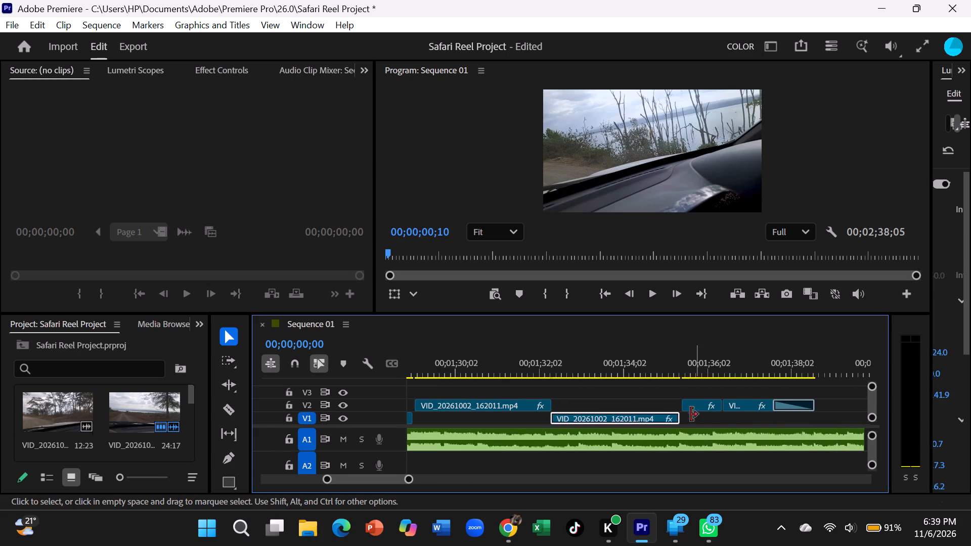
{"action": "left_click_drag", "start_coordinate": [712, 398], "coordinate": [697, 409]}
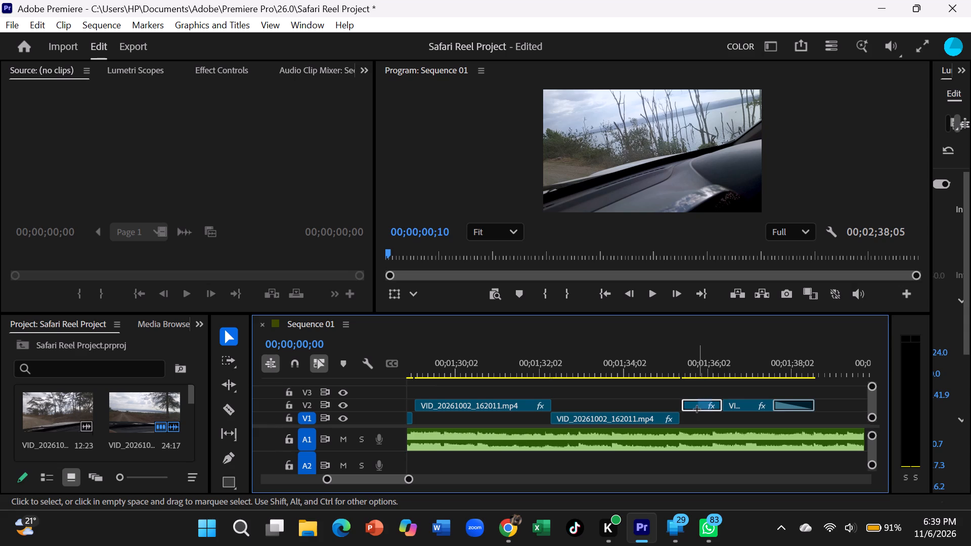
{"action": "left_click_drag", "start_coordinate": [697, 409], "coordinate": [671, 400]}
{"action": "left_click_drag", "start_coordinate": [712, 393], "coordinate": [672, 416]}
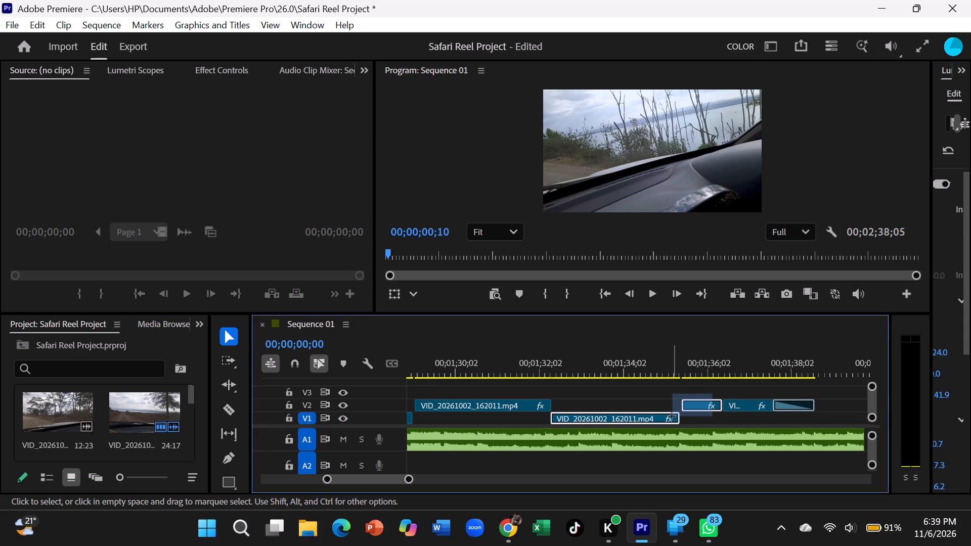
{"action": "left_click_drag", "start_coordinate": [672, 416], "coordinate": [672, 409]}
Shift the short V2 piece near 1;35 slightly earlier so it starts at about 1;35;12, where the V1 piece ends.
{"action": "left_click_drag", "start_coordinate": [697, 410], "coordinate": [695, 398]}
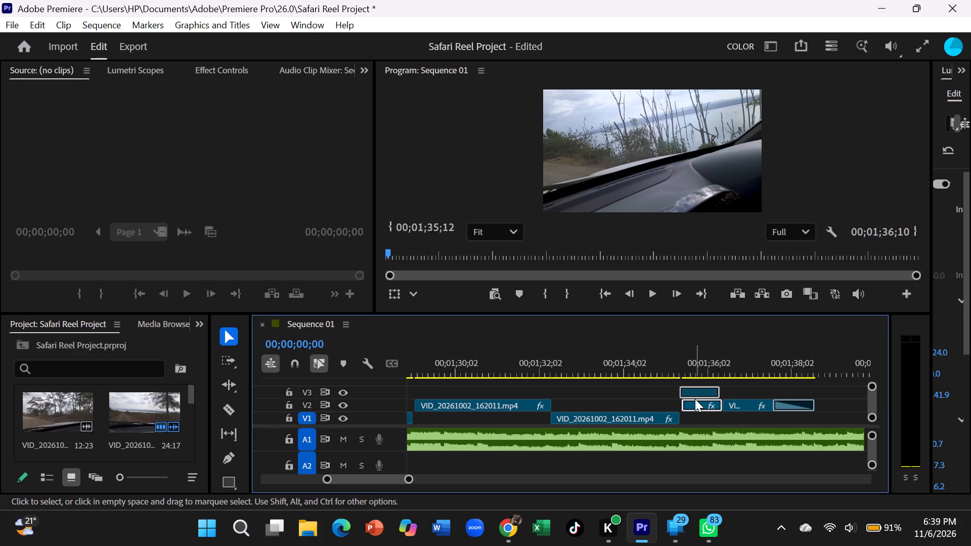
{"action": "left_click_drag", "start_coordinate": [690, 382], "coordinate": [691, 413]}
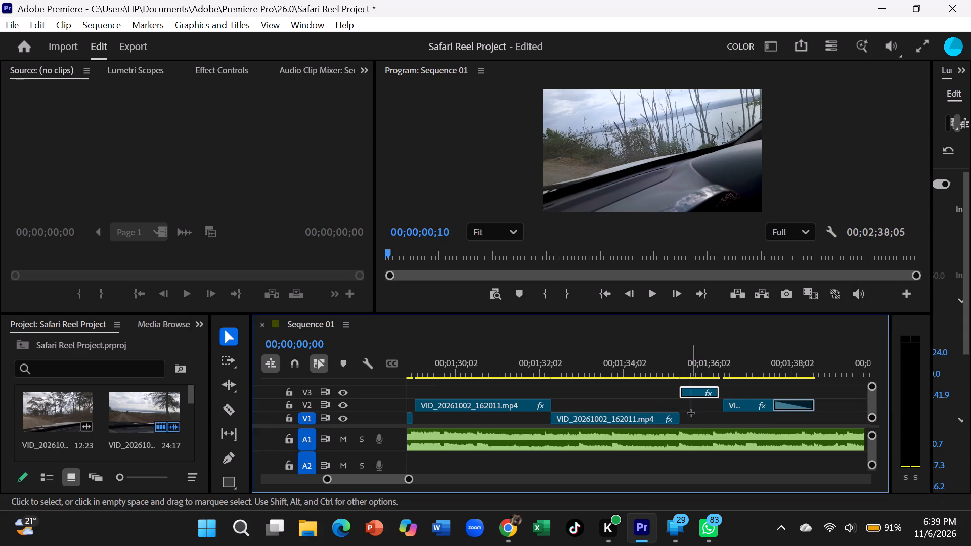
{"action": "left_click_drag", "start_coordinate": [691, 413], "coordinate": [691, 412]}
{"action": "left_click_drag", "start_coordinate": [692, 388], "coordinate": [694, 411]}
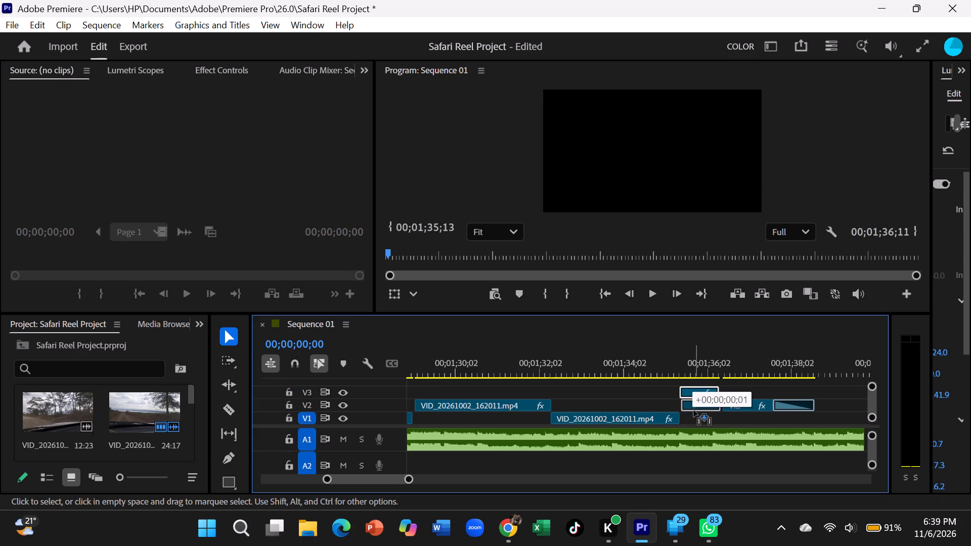
{"action": "left_click_drag", "start_coordinate": [694, 411], "coordinate": [692, 412]}
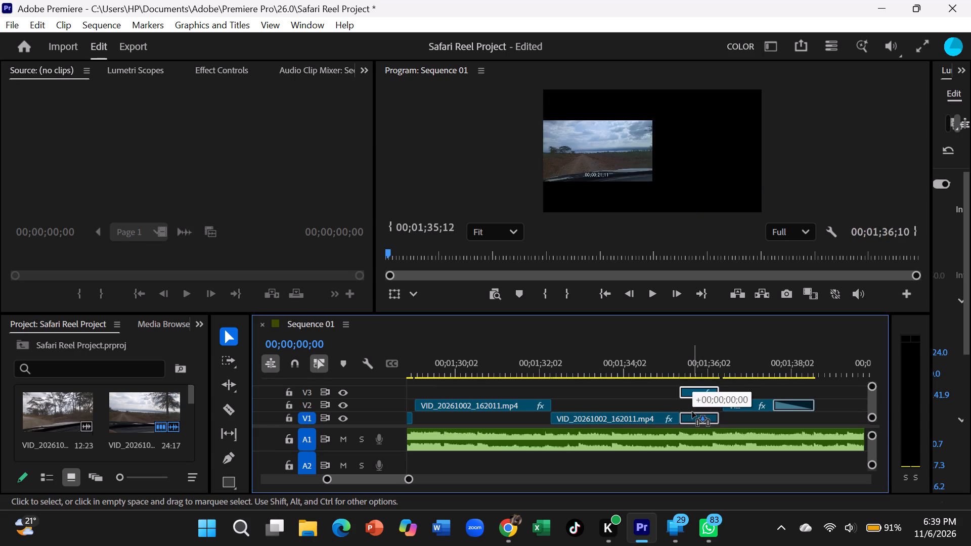
{"action": "left_click_drag", "start_coordinate": [692, 412], "coordinate": [682, 401]}
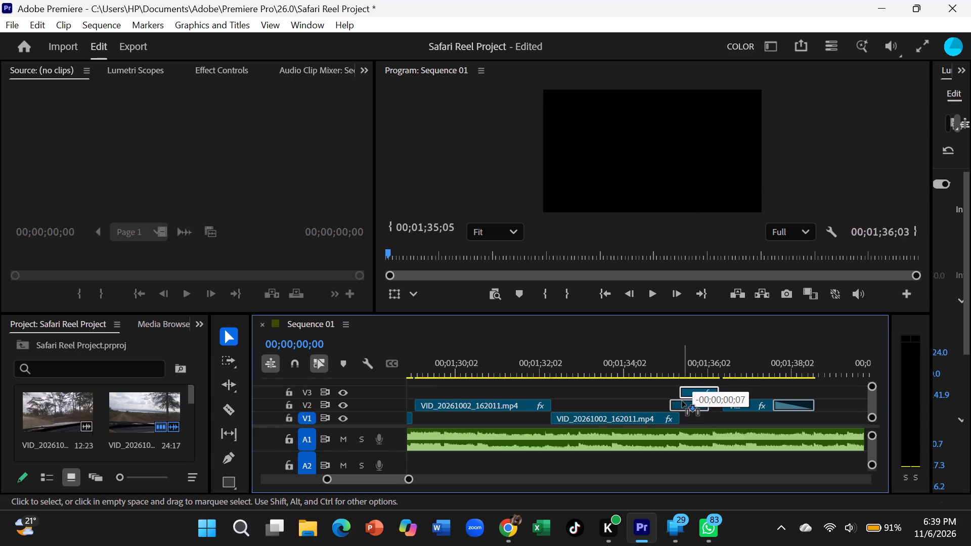
{"action": "left_click_drag", "start_coordinate": [682, 401], "coordinate": [688, 401]}
{"action": "left_click_drag", "start_coordinate": [688, 401], "coordinate": [692, 406]}
Move the last V2 piece and its closing transition down to V1, starting at about 1;36;10 where the short V2 piece ends.
{"action": "left_click_drag", "start_coordinate": [751, 397], "coordinate": [744, 433]}
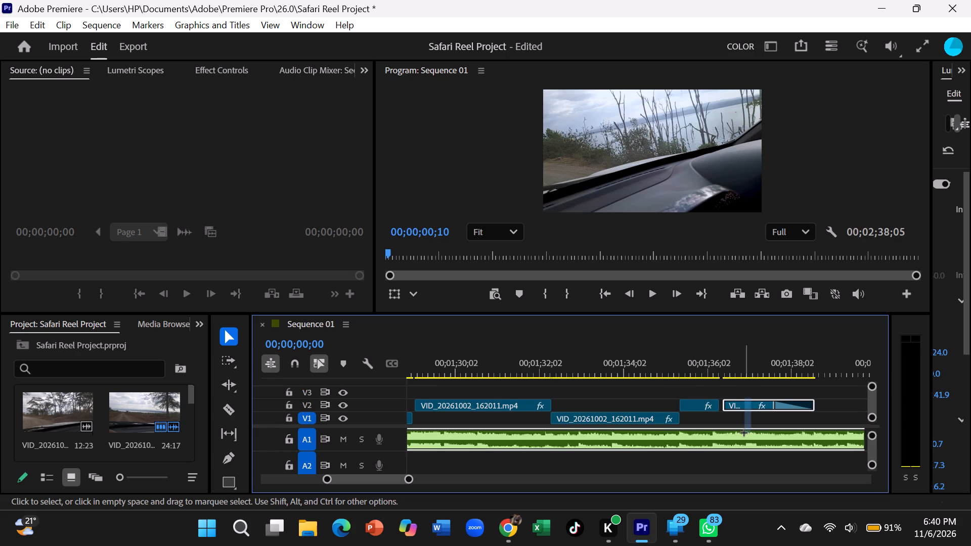
{"action": "left_click_drag", "start_coordinate": [744, 433], "coordinate": [742, 425]}
{"action": "left_click_drag", "start_coordinate": [745, 399], "coordinate": [747, 415]}
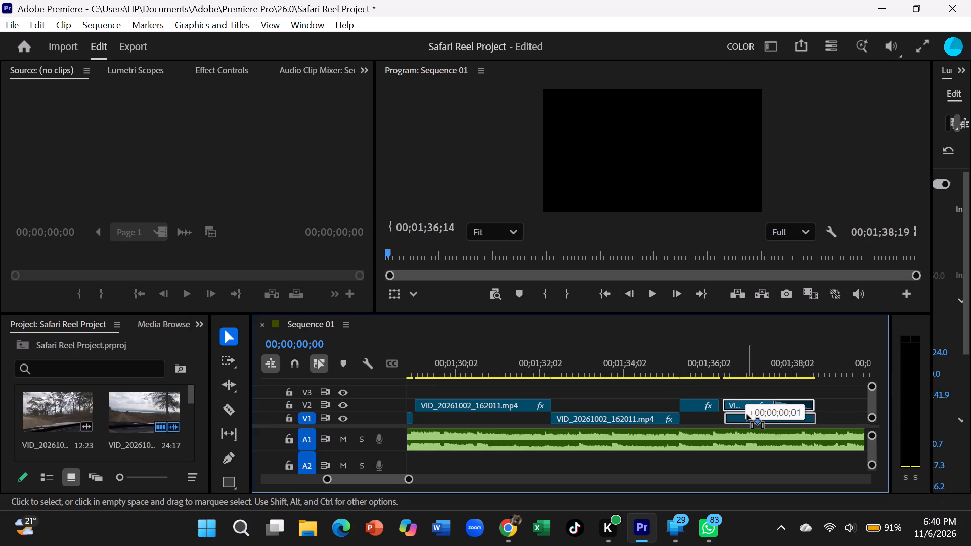
{"action": "left_click_drag", "start_coordinate": [747, 415], "coordinate": [729, 419]}
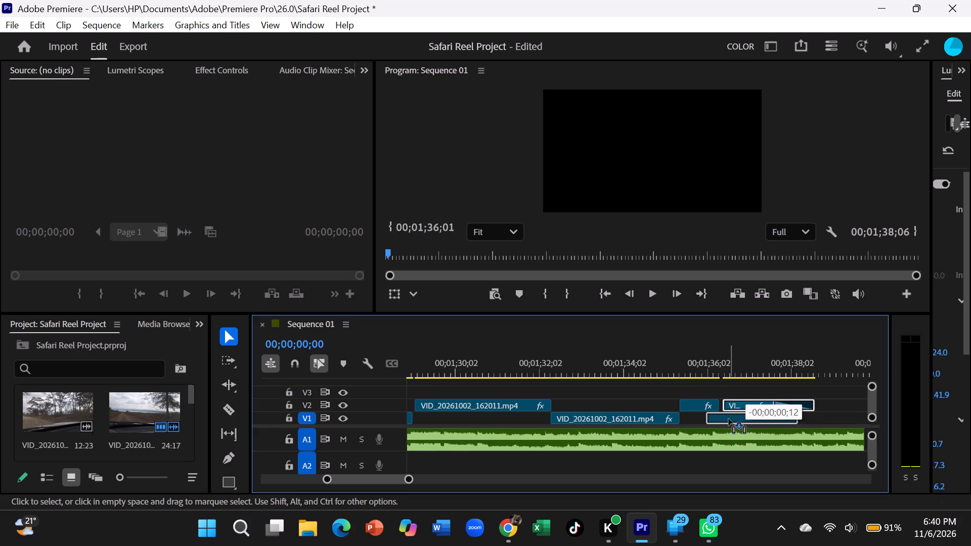
{"action": "left_click_drag", "start_coordinate": [729, 419], "coordinate": [736, 414]}
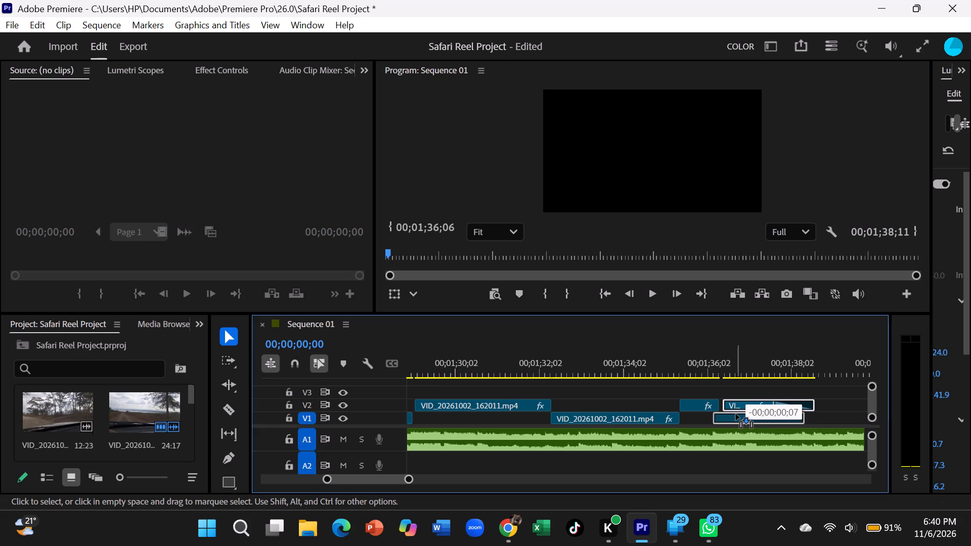
{"action": "left_click_drag", "start_coordinate": [736, 414], "coordinate": [740, 413]}
{"action": "left_click_drag", "start_coordinate": [750, 417], "coordinate": [752, 427]}
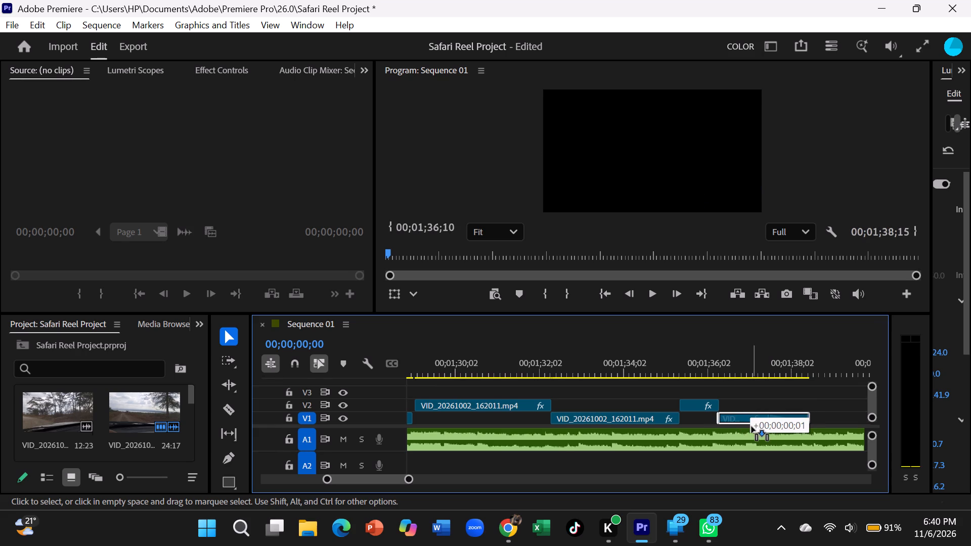
{"action": "left_click_drag", "start_coordinate": [752, 427], "coordinate": [748, 425]}
Review the alternating V1 and V2 pieces and their joins from the last clip back to the start of the sequence.
{"action": "scroll", "coordinate": [785, 404], "scroll_direction": "down", "scroll_amount": 4}
{"action": "scroll", "coordinate": [785, 405], "scroll_direction": "up", "scroll_amount": 19}
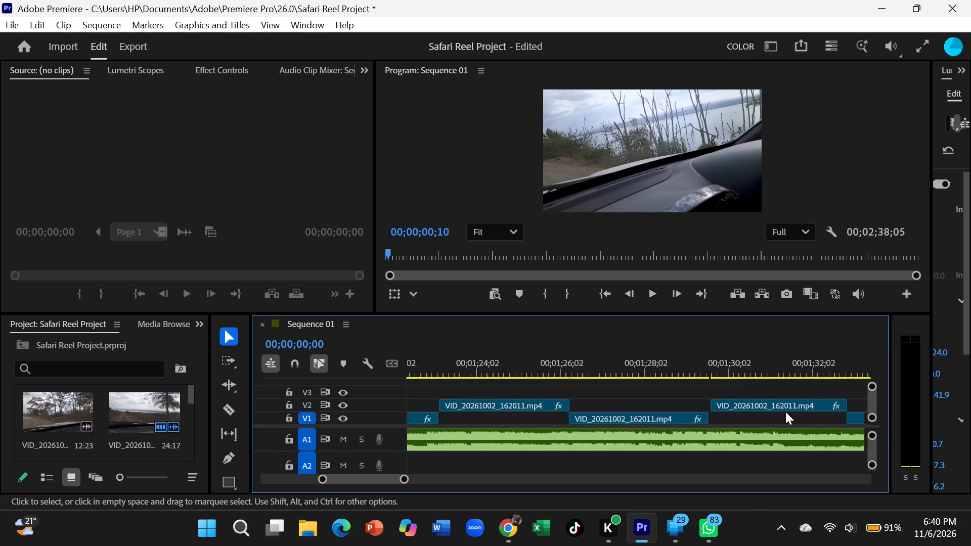
{"action": "scroll", "coordinate": [785, 412], "scroll_direction": "up", "scroll_amount": 12}
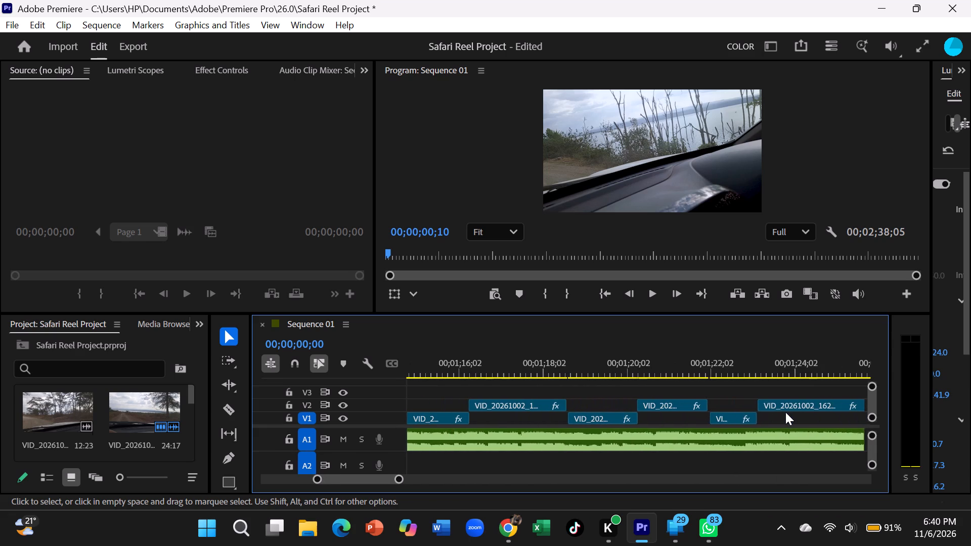
{"action": "scroll", "coordinate": [785, 412], "scroll_direction": "up", "scroll_amount": 2}
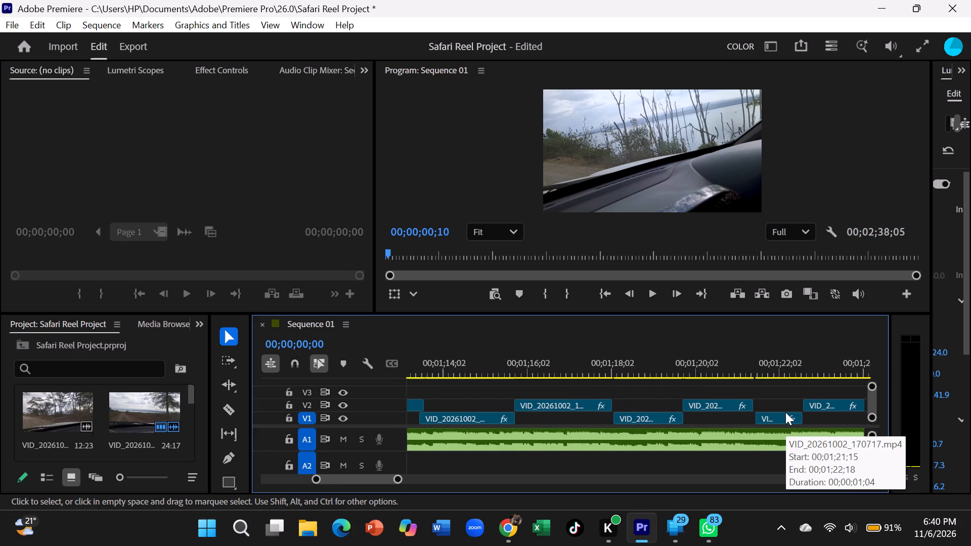
{"action": "scroll", "coordinate": [785, 412], "scroll_direction": "up", "scroll_amount": 2}
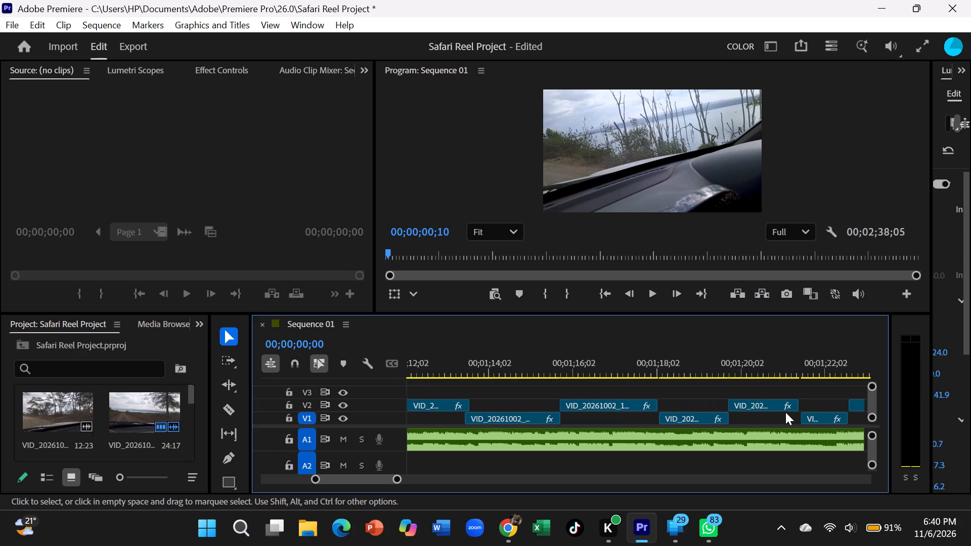
{"action": "scroll", "coordinate": [888, 442], "scroll_direction": "up", "scroll_amount": 4}
{"action": "scroll", "coordinate": [792, 421], "scroll_direction": "up", "scroll_amount": 6}
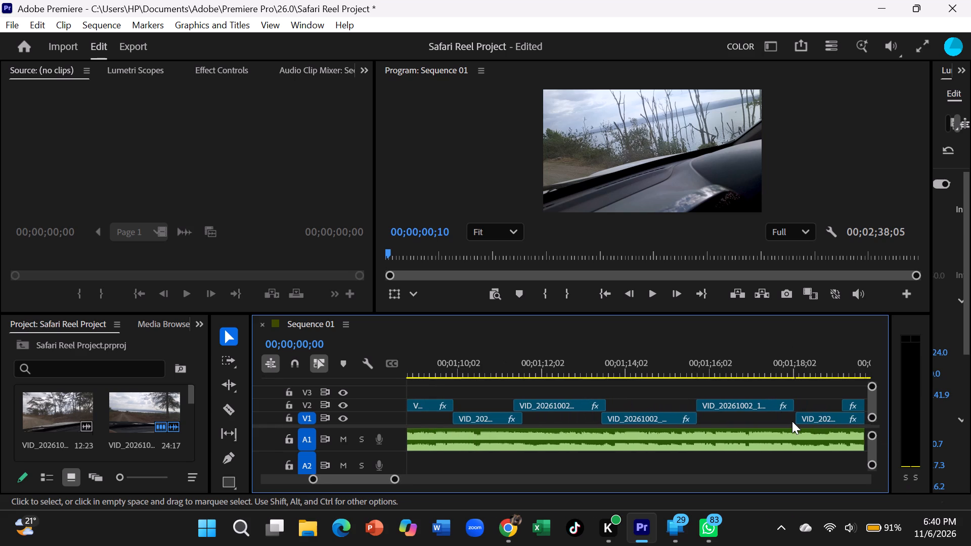
{"action": "scroll", "coordinate": [792, 421], "scroll_direction": "up", "scroll_amount": 3}
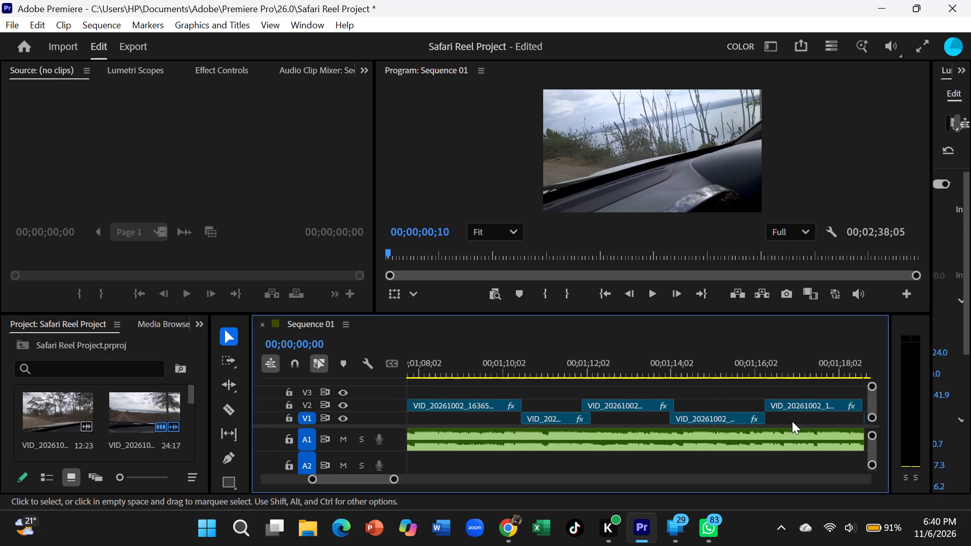
{"action": "scroll", "coordinate": [792, 421], "scroll_direction": "up", "scroll_amount": 1}
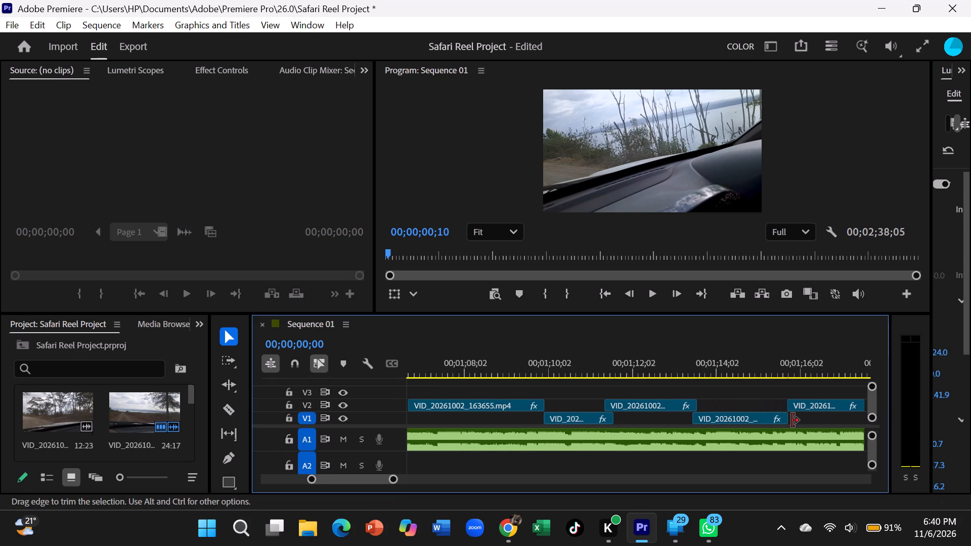
{"action": "scroll", "coordinate": [792, 427], "scroll_direction": "up", "scroll_amount": 3}
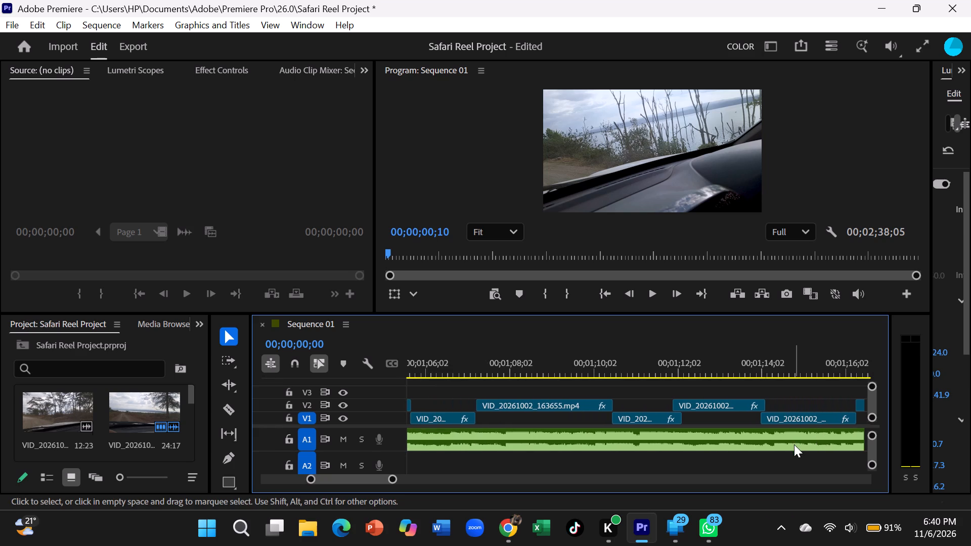
{"action": "scroll", "coordinate": [794, 444], "scroll_direction": "up", "scroll_amount": 8}
{"action": "scroll", "coordinate": [794, 444], "scroll_direction": "up", "scroll_amount": 16}
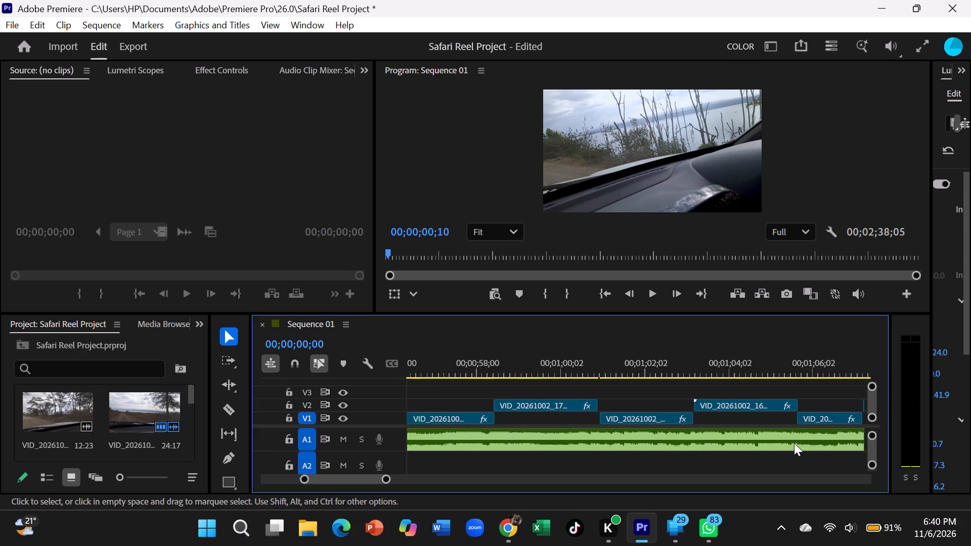
{"action": "scroll", "coordinate": [794, 443], "scroll_direction": "up", "scroll_amount": 20}
{"action": "scroll", "coordinate": [794, 443], "scroll_direction": "up", "scroll_amount": 15}
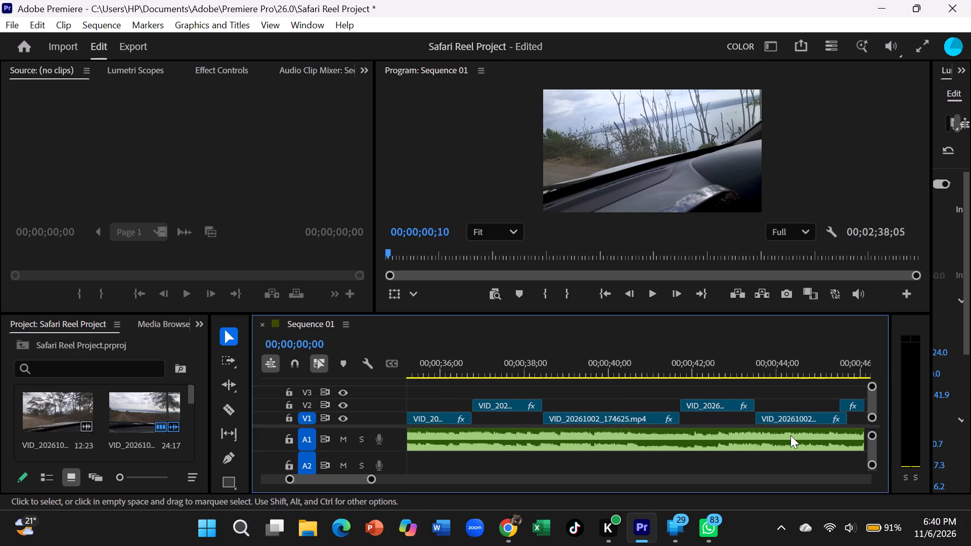
{"action": "scroll", "coordinate": [790, 435], "scroll_direction": "up", "scroll_amount": 11}
{"action": "scroll", "coordinate": [790, 433], "scroll_direction": "down", "scroll_amount": 8}
{"action": "scroll", "coordinate": [809, 545], "scroll_direction": "up", "scroll_amount": 6}
{"action": "scroll", "coordinate": [706, 443], "scroll_direction": "up", "scroll_amount": 3}
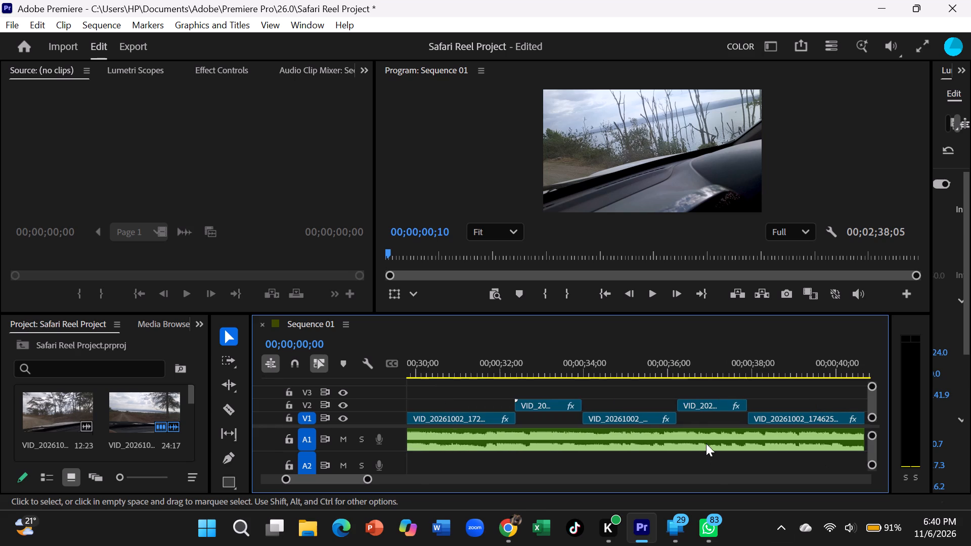
{"action": "scroll", "coordinate": [706, 443], "scroll_direction": "up", "scroll_amount": 19}
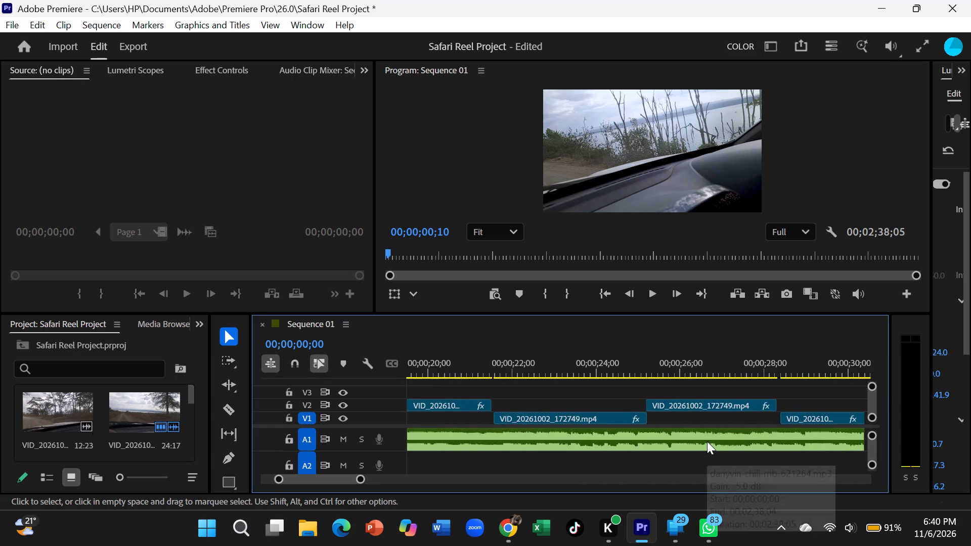
{"action": "scroll", "coordinate": [707, 441], "scroll_direction": "up", "scroll_amount": 13}
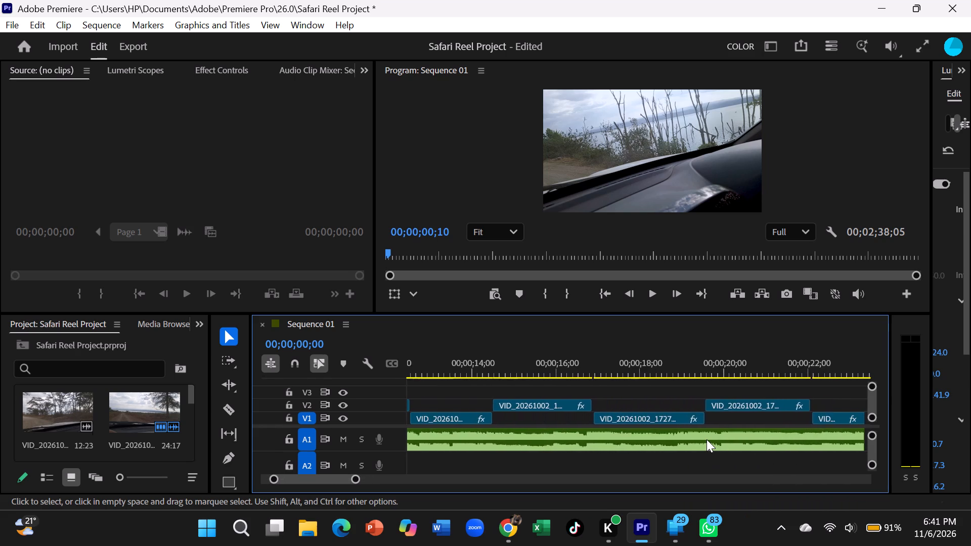
{"action": "scroll", "coordinate": [707, 439], "scroll_direction": "up", "scroll_amount": 10}
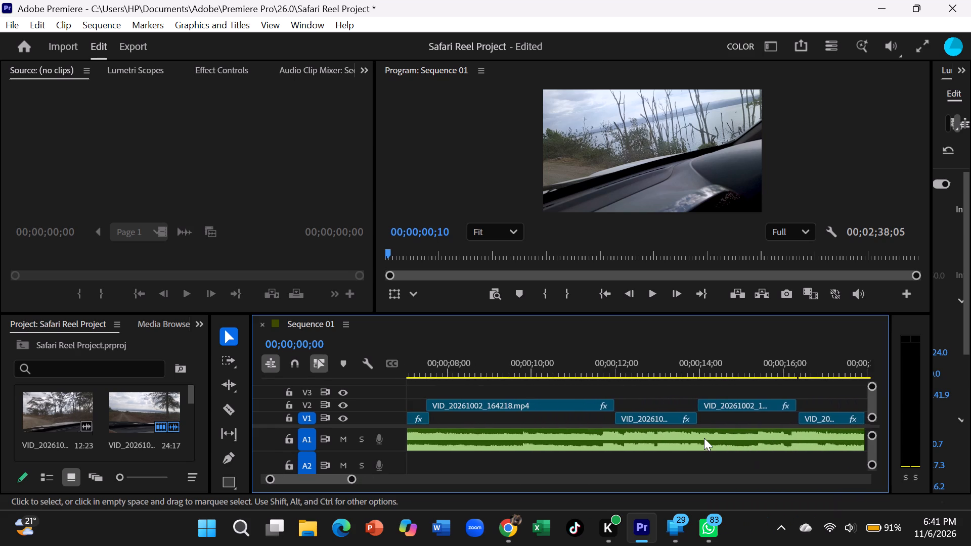
{"action": "scroll", "coordinate": [704, 438], "scroll_direction": "up", "scroll_amount": 10}
{"action": "scroll", "coordinate": [703, 435], "scroll_direction": "up", "scroll_amount": 11}
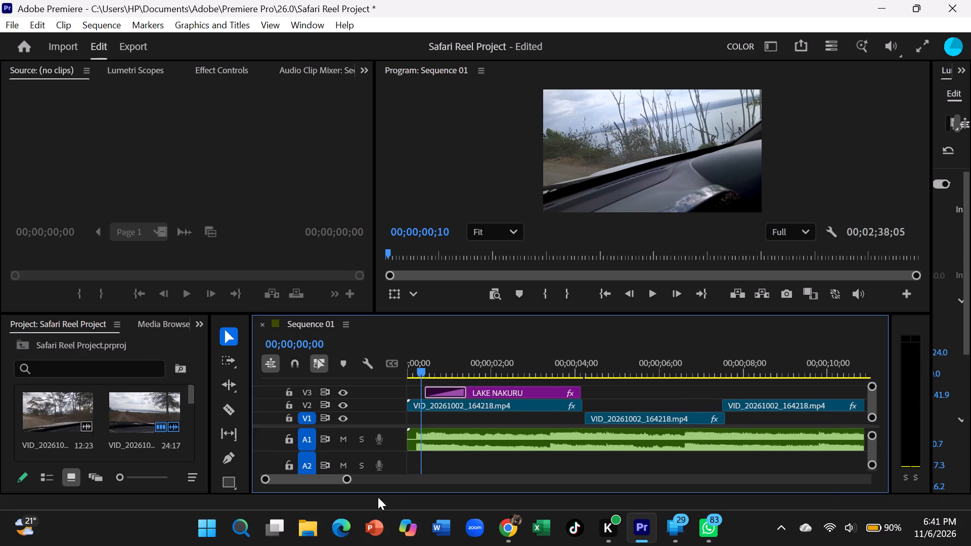
Move the LAKE NAKURU title on V3 earlier so it begins at the very start of the sequence.
{"action": "left_click_drag", "start_coordinate": [348, 478], "coordinate": [348, 477]}
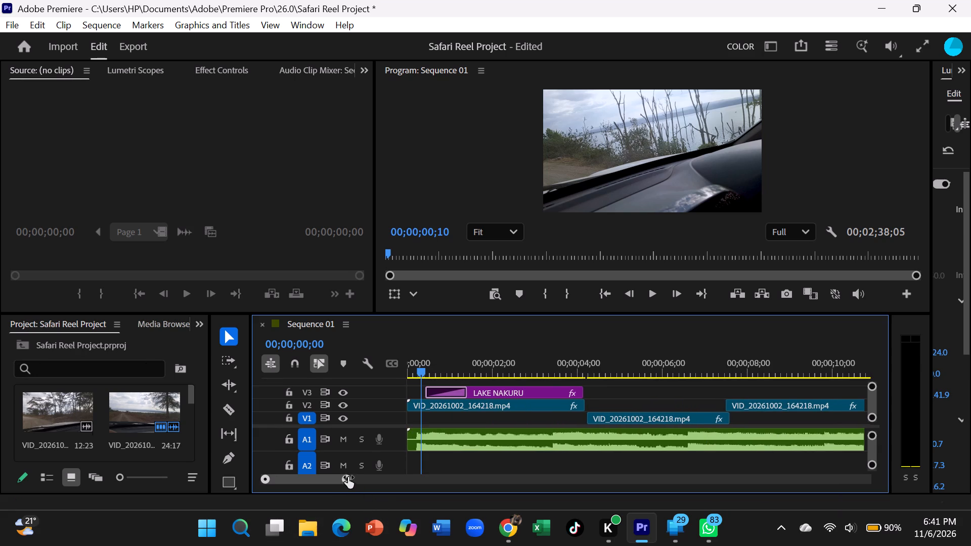
{"action": "left_click_drag", "start_coordinate": [348, 477], "coordinate": [453, 504]}
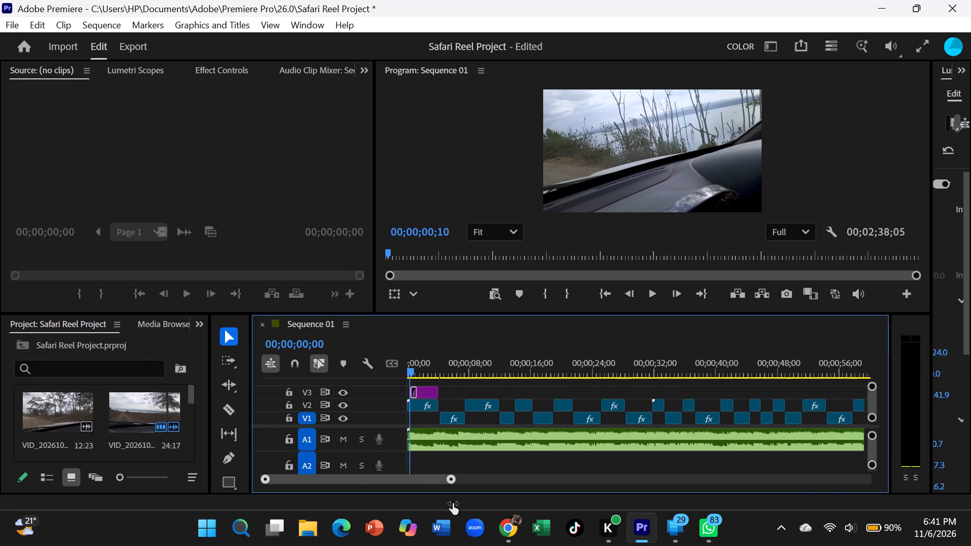
{"action": "left_click_drag", "start_coordinate": [453, 504], "coordinate": [380, 522]}
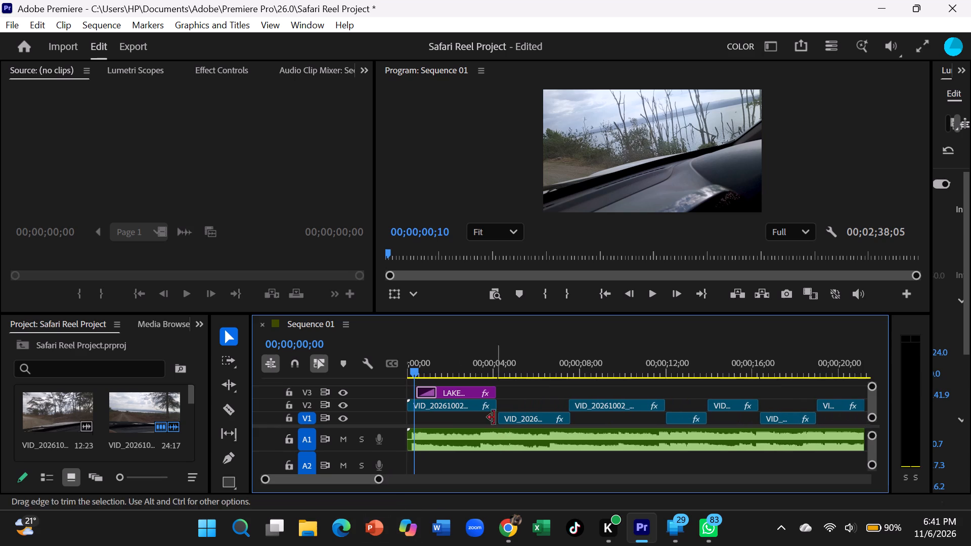
{"action": "left_click_drag", "start_coordinate": [474, 385], "coordinate": [472, 389]}
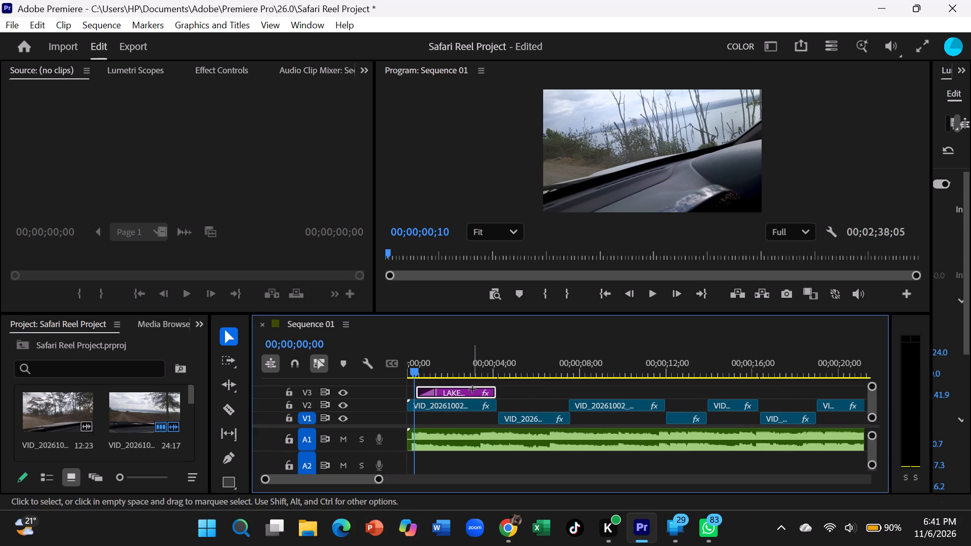
{"action": "left_click_drag", "start_coordinate": [472, 389], "coordinate": [450, 396]}
{"action": "left_click_drag", "start_coordinate": [450, 390], "coordinate": [438, 392]}
Play Sequence 01 from 00;00;00;00 with the whole run of clips in view to check the edit.
{"action": "left_click_drag", "start_coordinate": [412, 367], "coordinate": [407, 377]}
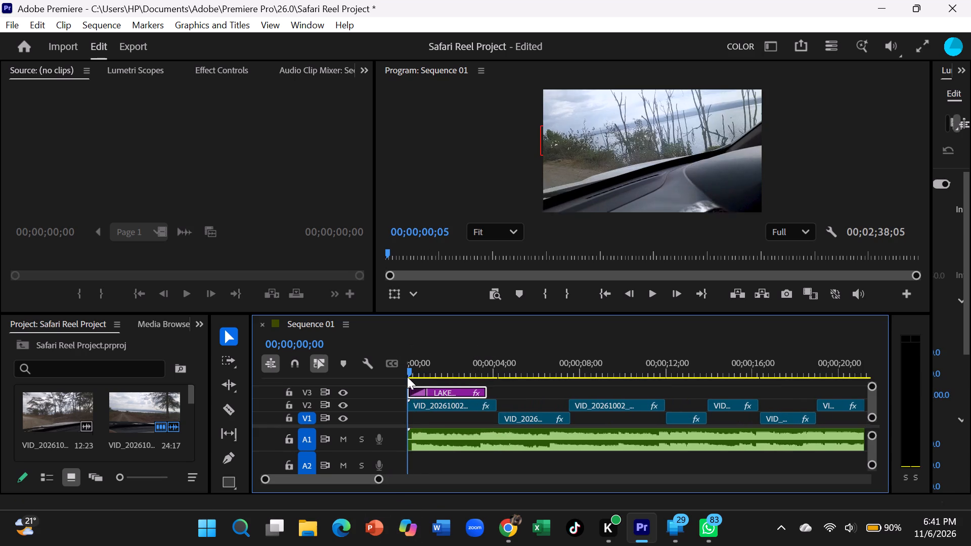
{"action": "left_click_drag", "start_coordinate": [407, 377], "coordinate": [396, 382]}
{"action": "left_click_drag", "start_coordinate": [380, 480], "coordinate": [399, 480]}
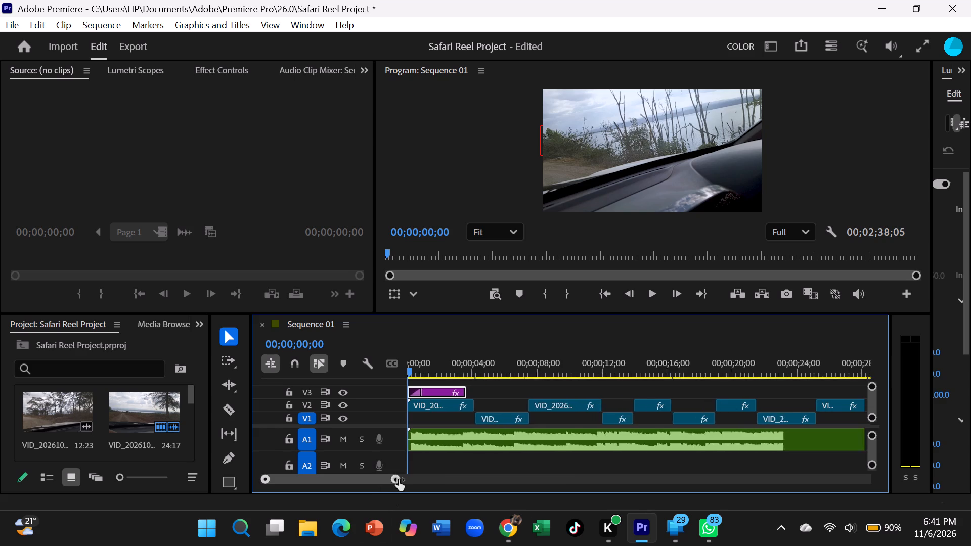
{"action": "left_click_drag", "start_coordinate": [399, 480], "coordinate": [454, 489]}
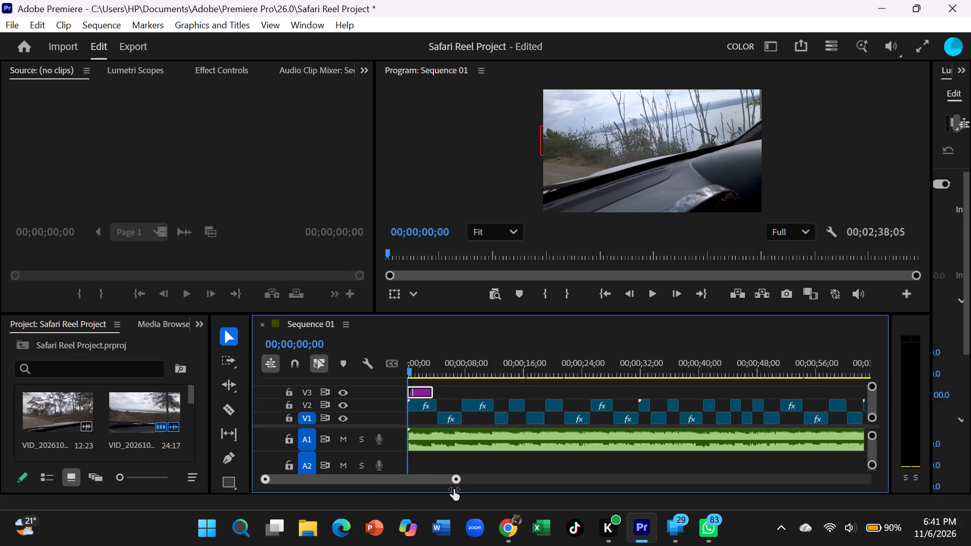
{"action": "left_click_drag", "start_coordinate": [454, 489], "coordinate": [538, 491]}
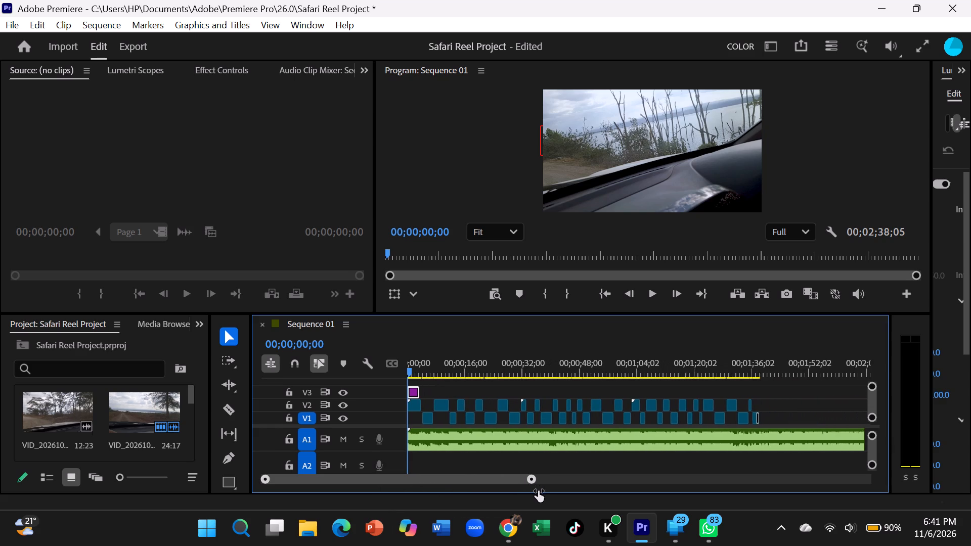
{"action": "left_click_drag", "start_coordinate": [538, 491], "coordinate": [532, 493]}
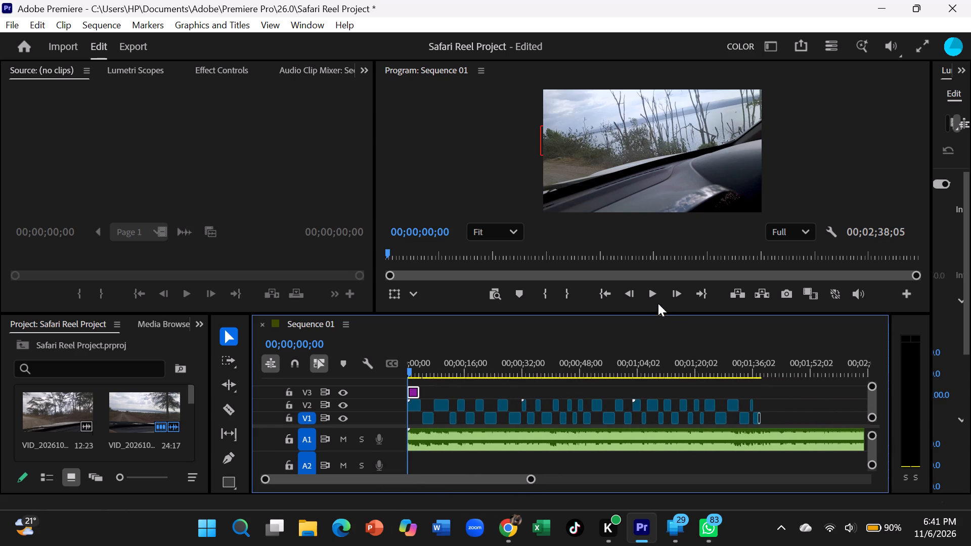
{"action": "left_click", "coordinate": [651, 289]}
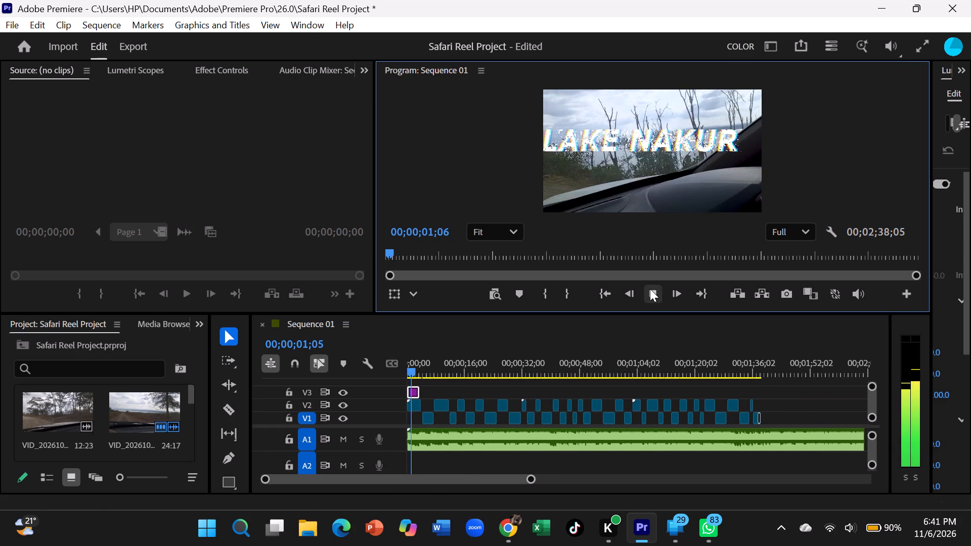
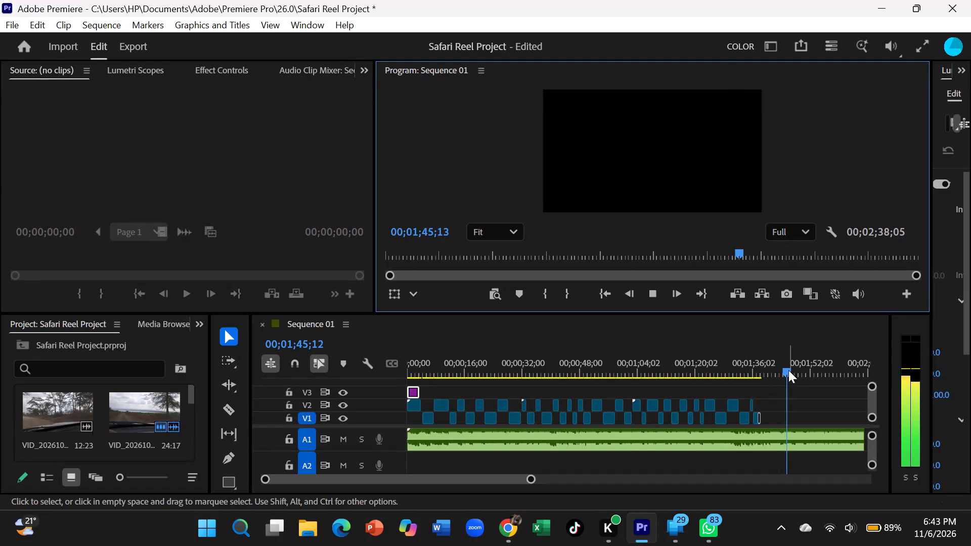
Return the playhead to 00;00;00;00 and play Sequence 01 again from the start.
{"action": "left_click_drag", "start_coordinate": [788, 369], "coordinate": [502, 448]}
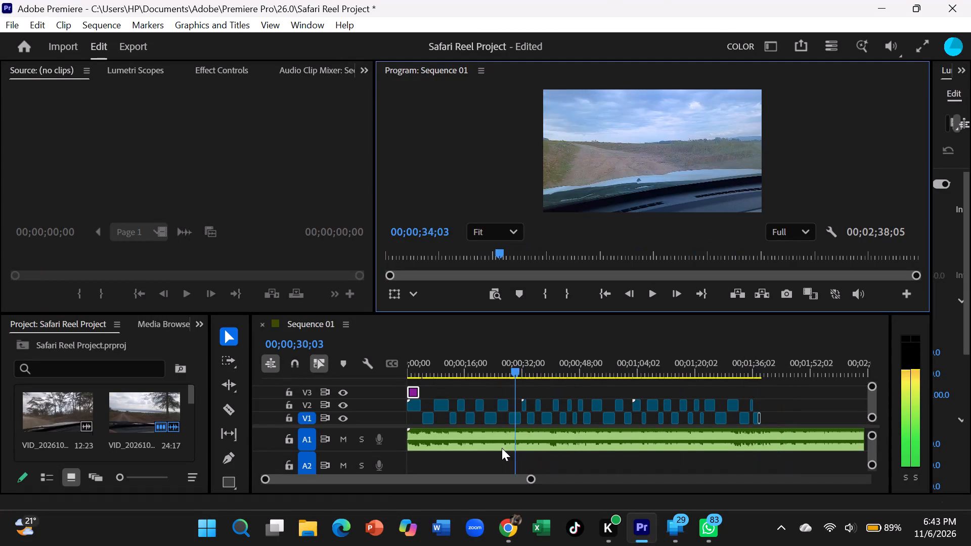
{"action": "left_click_drag", "start_coordinate": [502, 448], "coordinate": [403, 465]}
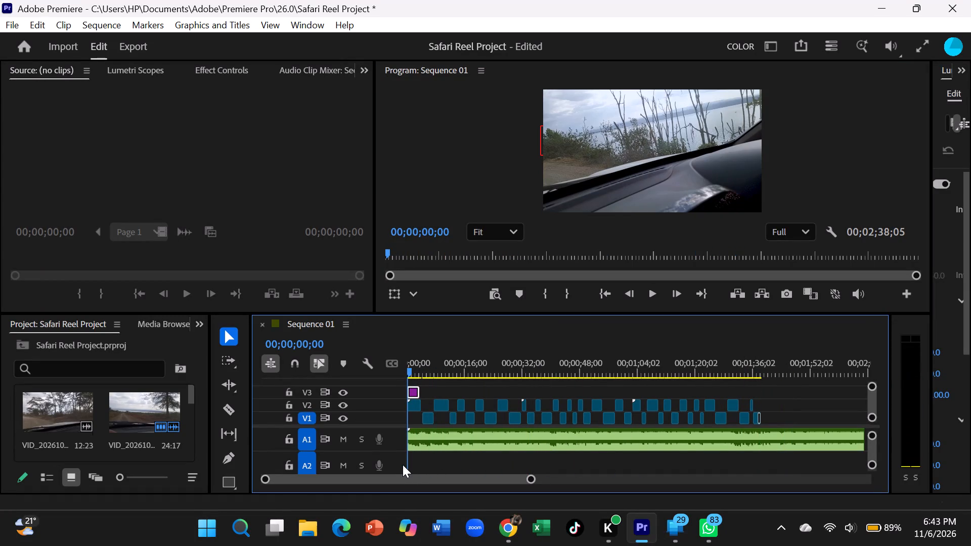
{"action": "left_click", "coordinate": [657, 299]}
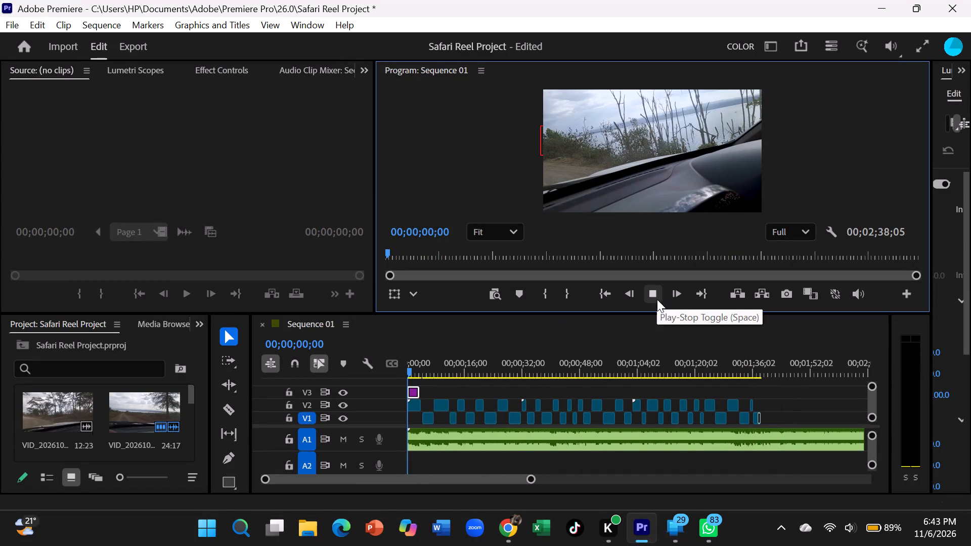
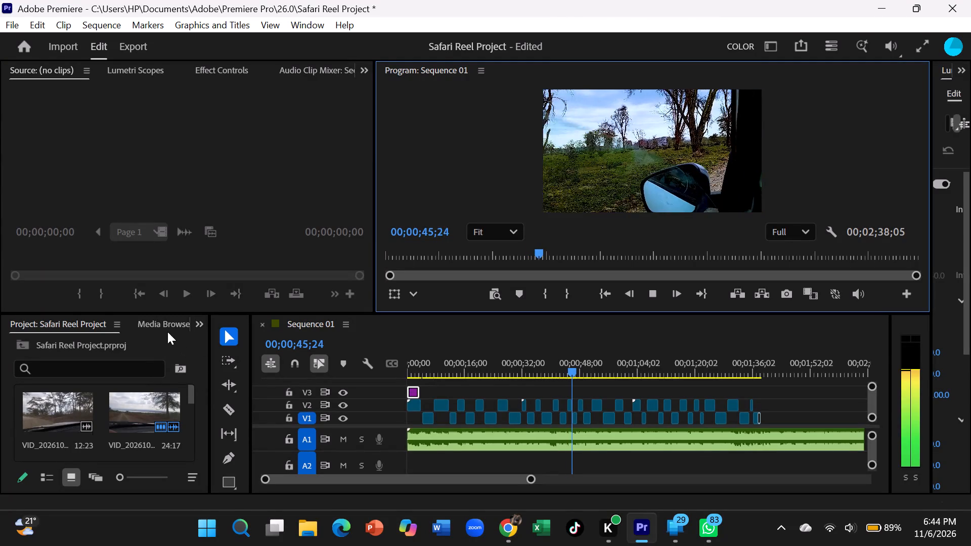
Bring up the Effects library in place of the project media while Sequence 01 plays.
{"action": "left_click", "coordinate": [196, 321]}
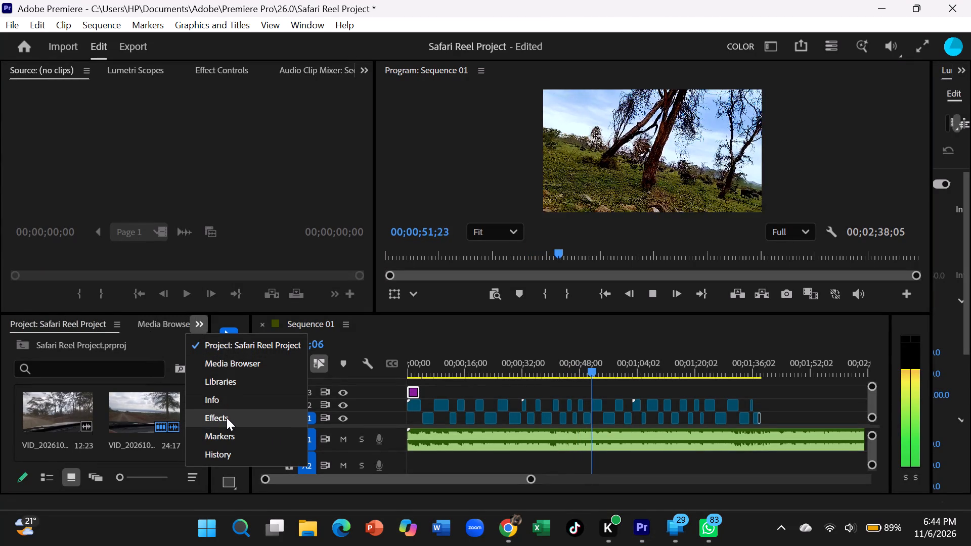
{"action": "left_click", "coordinate": [227, 419]}
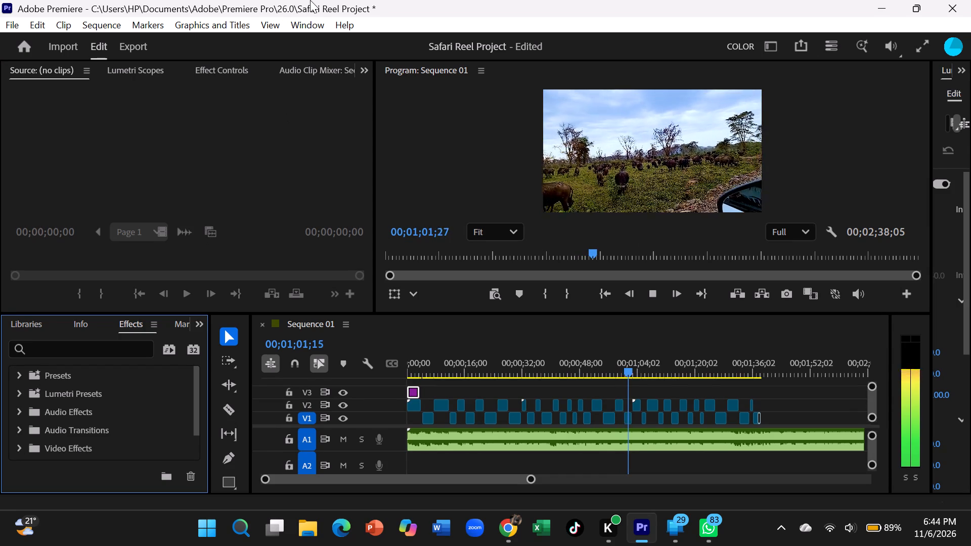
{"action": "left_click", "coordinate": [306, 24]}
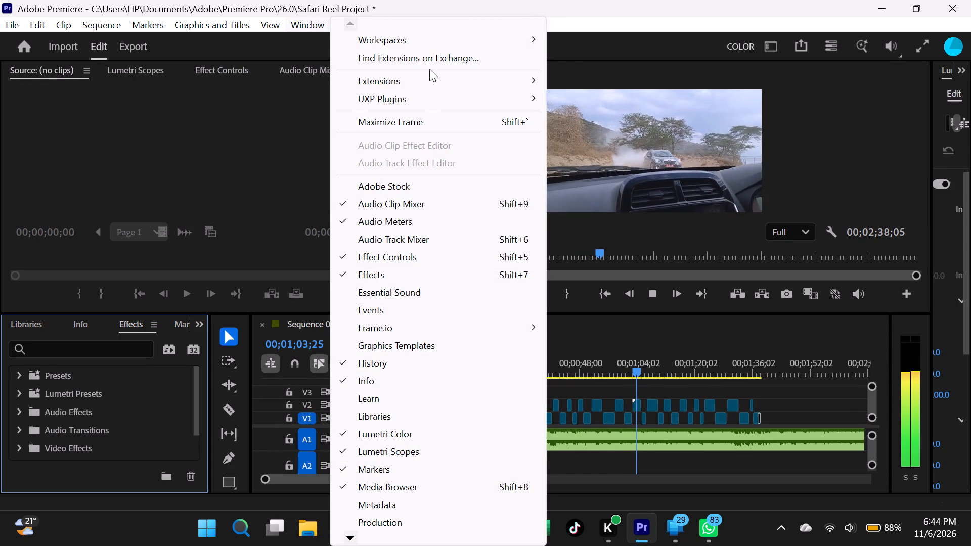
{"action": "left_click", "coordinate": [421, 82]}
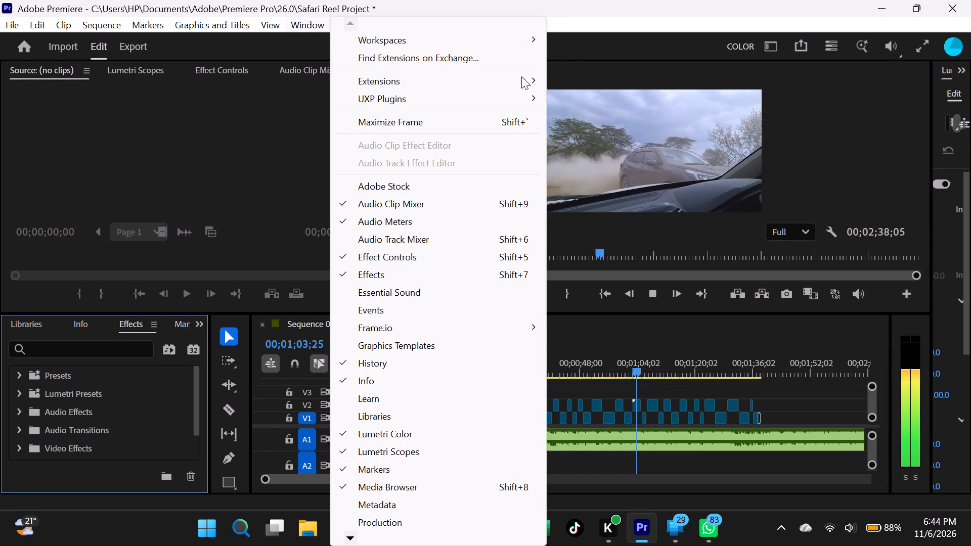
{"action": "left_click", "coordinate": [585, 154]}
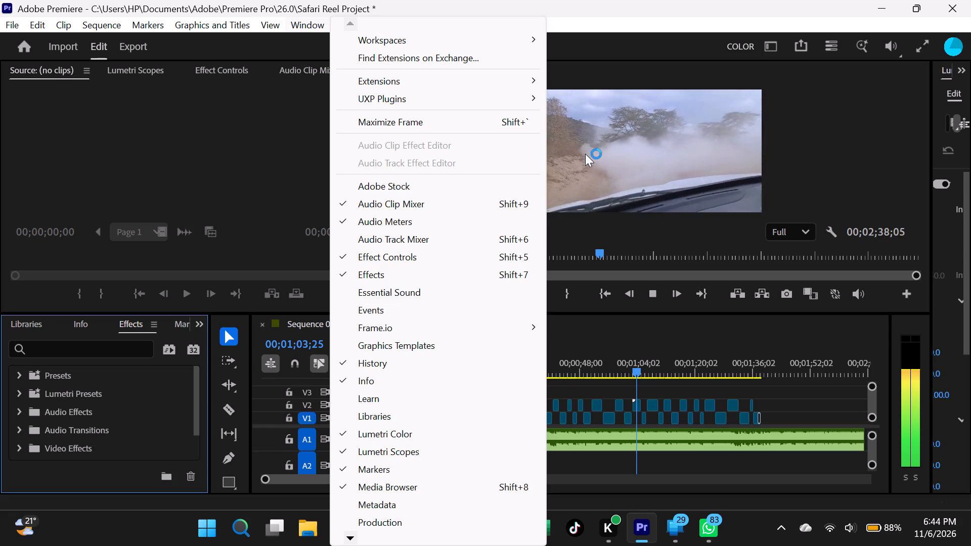
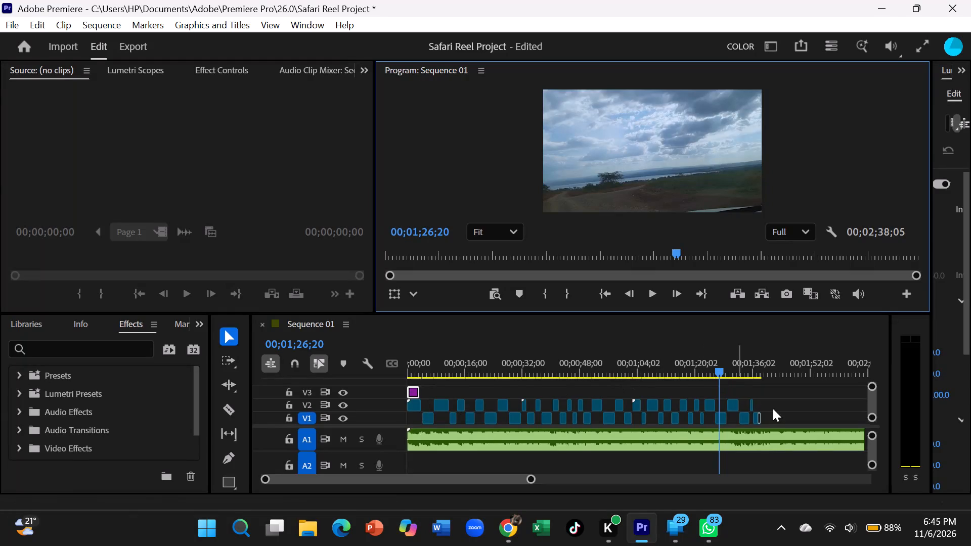
Return the playhead to the start of Sequence 01 at 00;00;00;00.
{"action": "left_click_drag", "start_coordinate": [717, 368], "coordinate": [511, 398]}
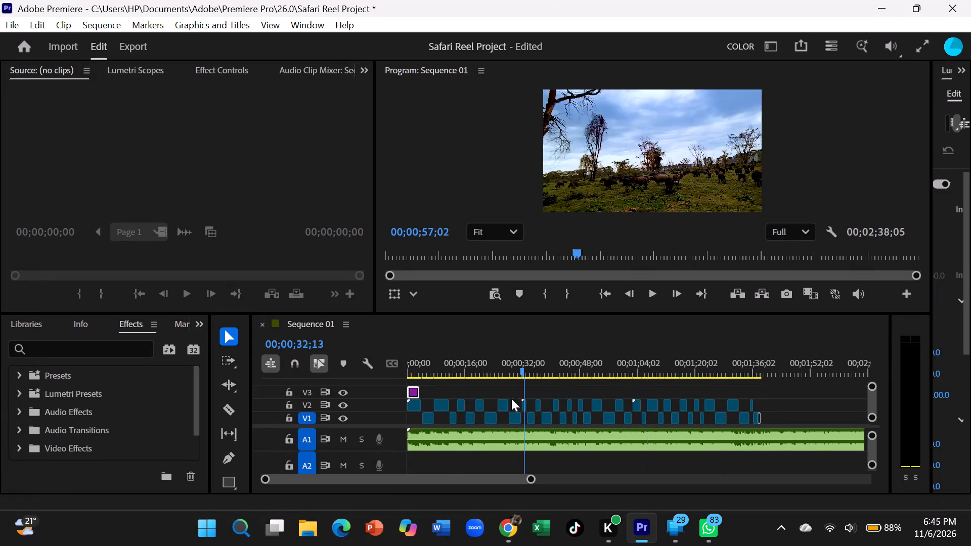
{"action": "left_click_drag", "start_coordinate": [511, 398], "coordinate": [392, 401]}
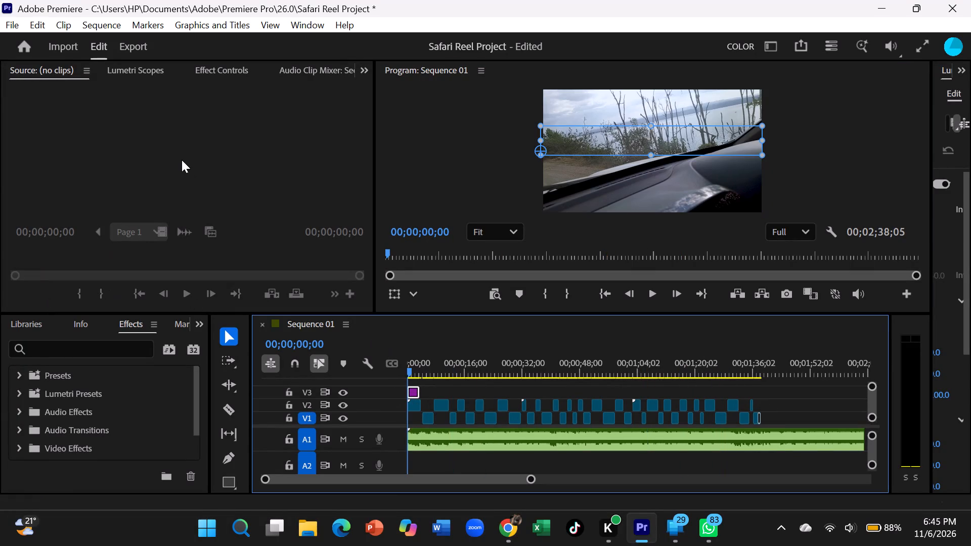
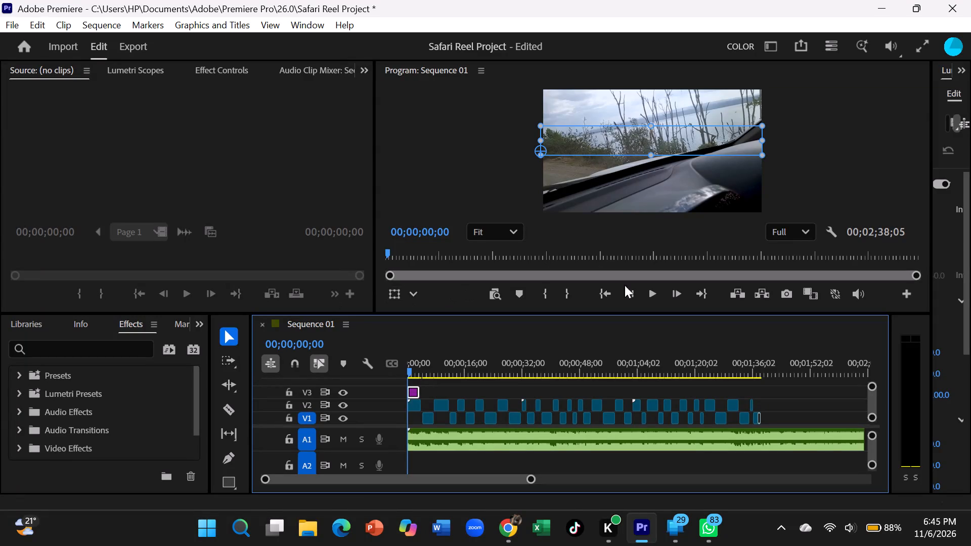
Play the opening of Sequence 01 through the LAKE NAKURU title and into the first V1 clip.
{"action": "left_click", "coordinate": [658, 298]}
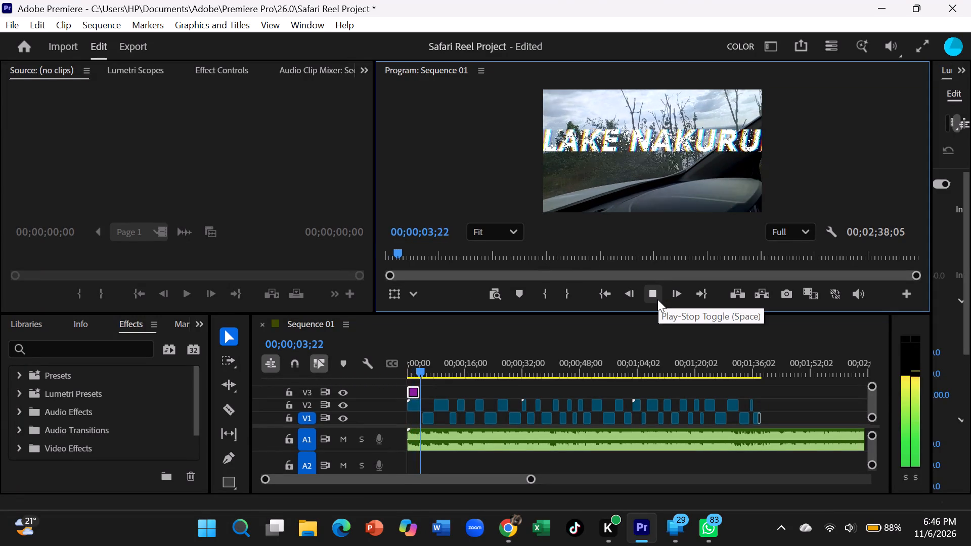
{"action": "left_click", "coordinate": [657, 299]}
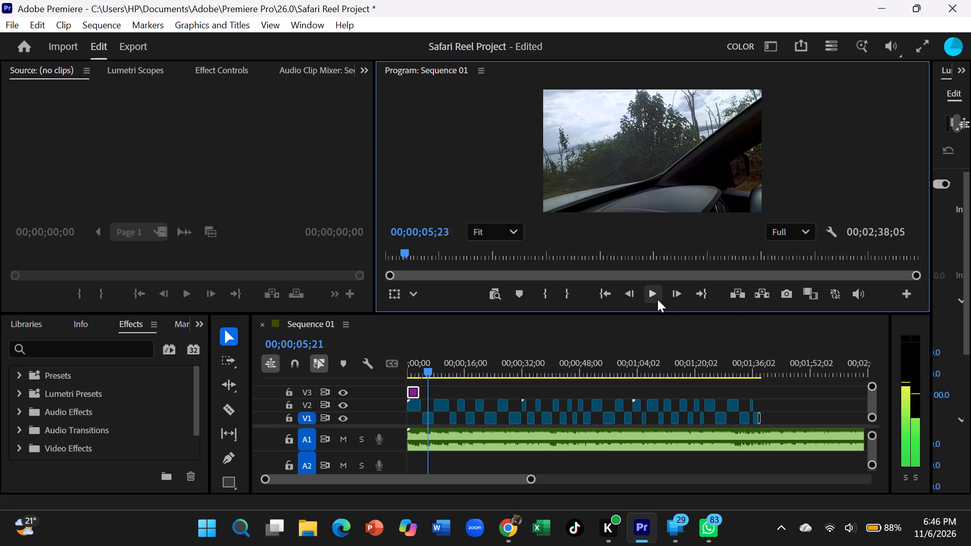
{"action": "left_click", "coordinate": [657, 299]}
{"action": "left_click", "coordinate": [657, 299]}
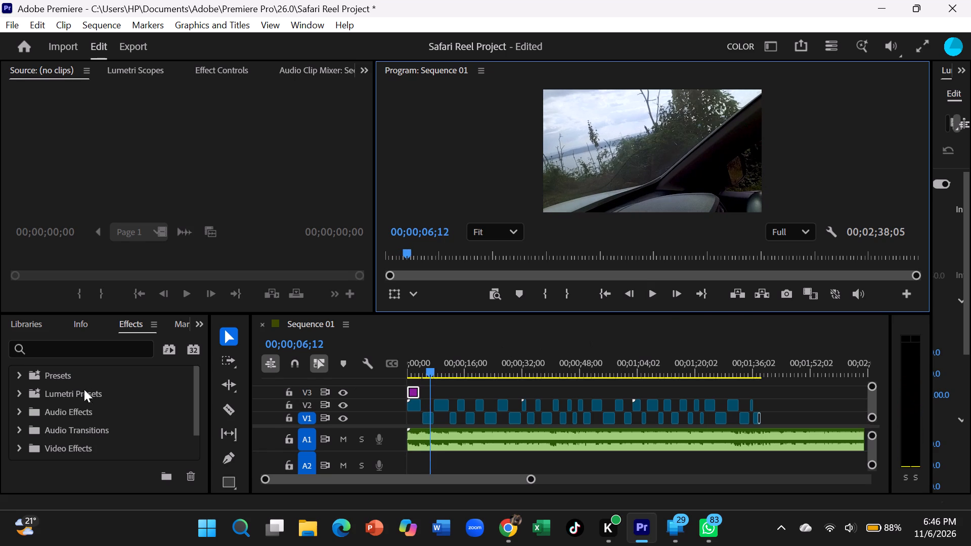
Look through the Video Effects categories for an effect suited to the first V1 clip.
{"action": "left_click", "coordinate": [25, 445]}
{"action": "scroll", "coordinate": [68, 419], "scroll_direction": "down", "scroll_amount": 3}
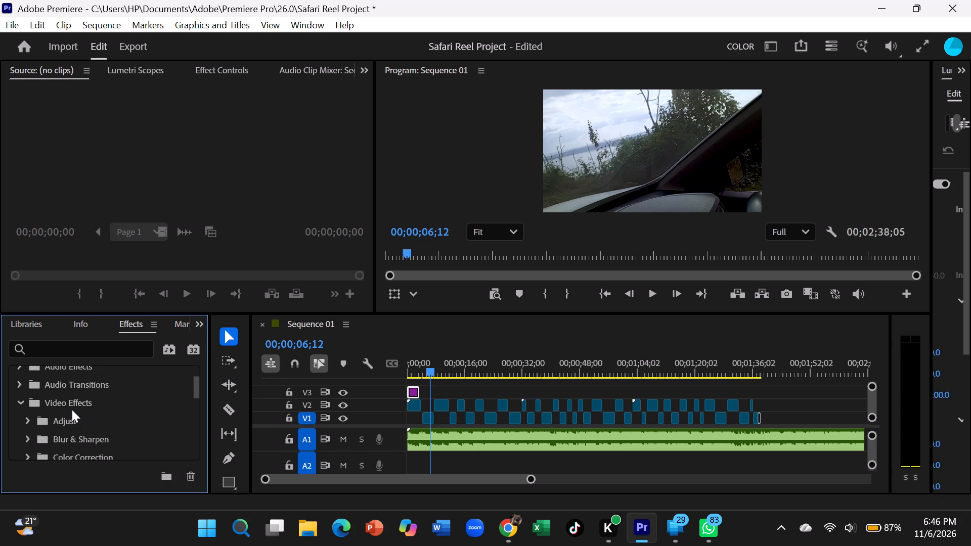
{"action": "scroll", "coordinate": [72, 409], "scroll_direction": "down", "scroll_amount": 1}
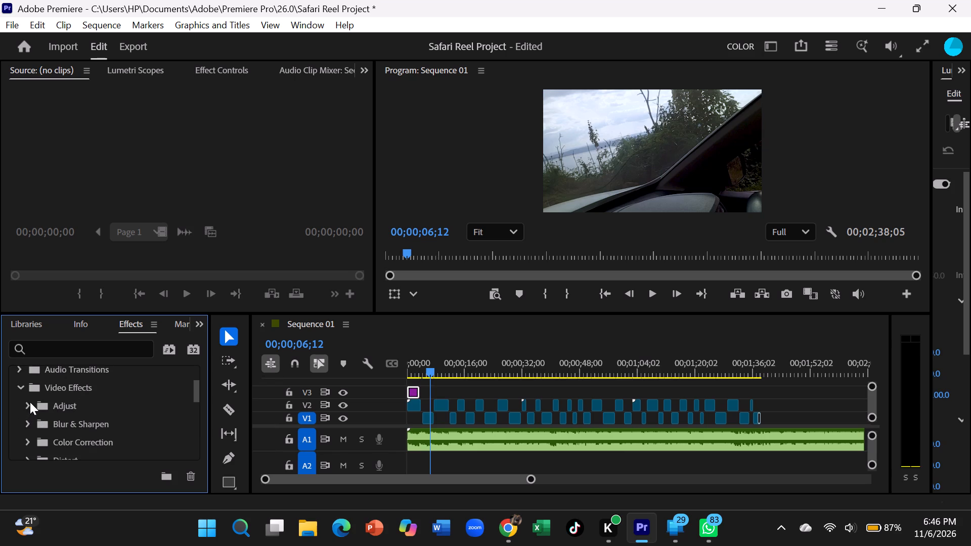
{"action": "scroll", "coordinate": [32, 396], "scroll_direction": "down", "scroll_amount": 3}
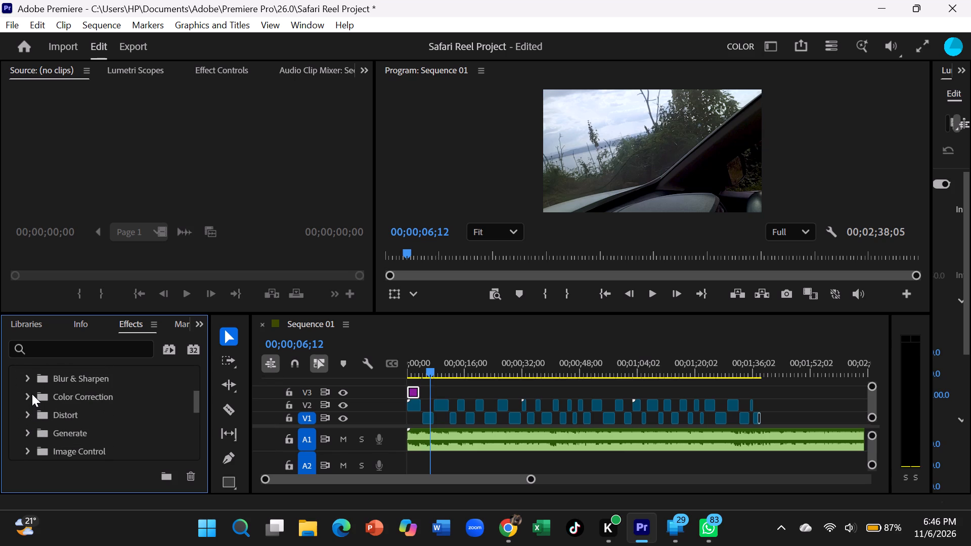
{"action": "scroll", "coordinate": [32, 393], "scroll_direction": "down", "scroll_amount": 2}
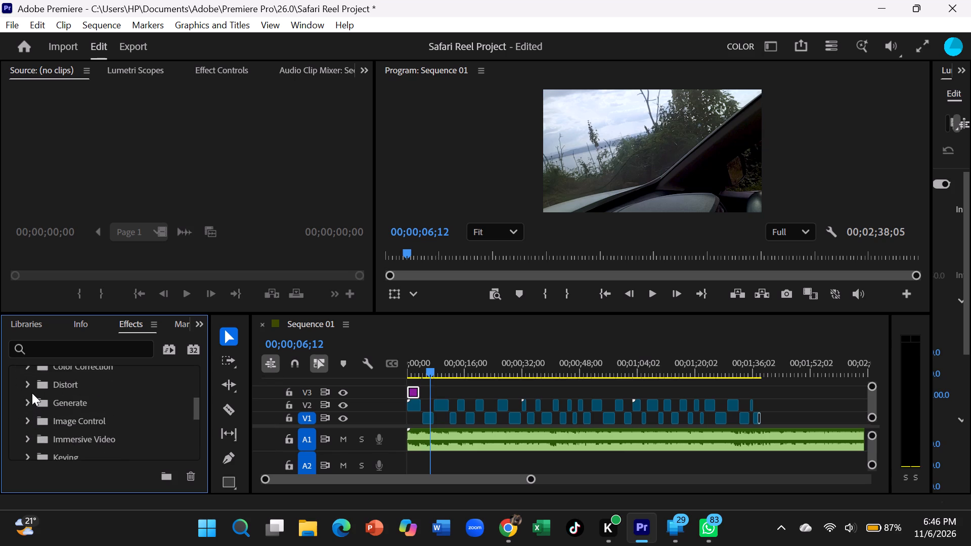
{"action": "scroll", "coordinate": [32, 393], "scroll_direction": "down", "scroll_amount": 2}
{"action": "scroll", "coordinate": [32, 393], "scroll_direction": "up", "scroll_amount": 5}
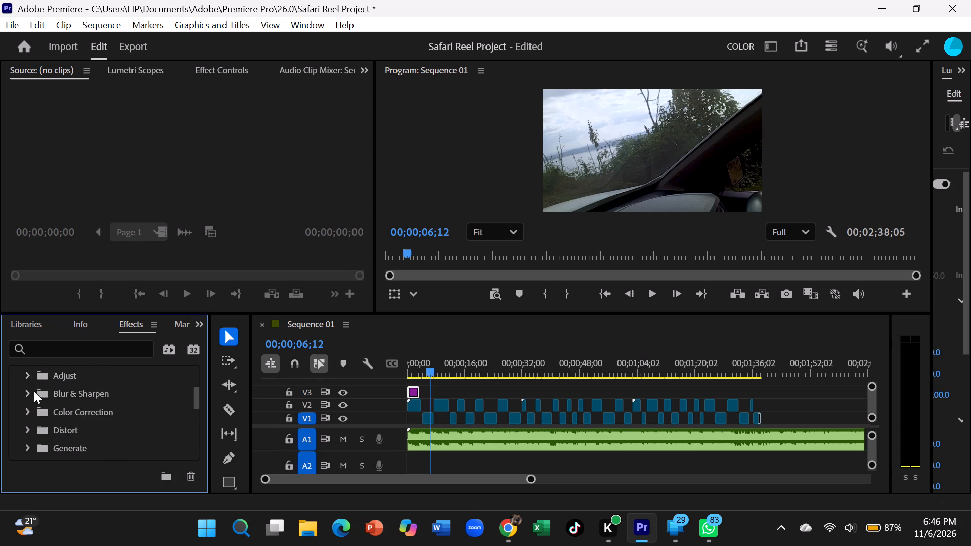
{"action": "scroll", "coordinate": [34, 391], "scroll_direction": "up", "scroll_amount": 2}
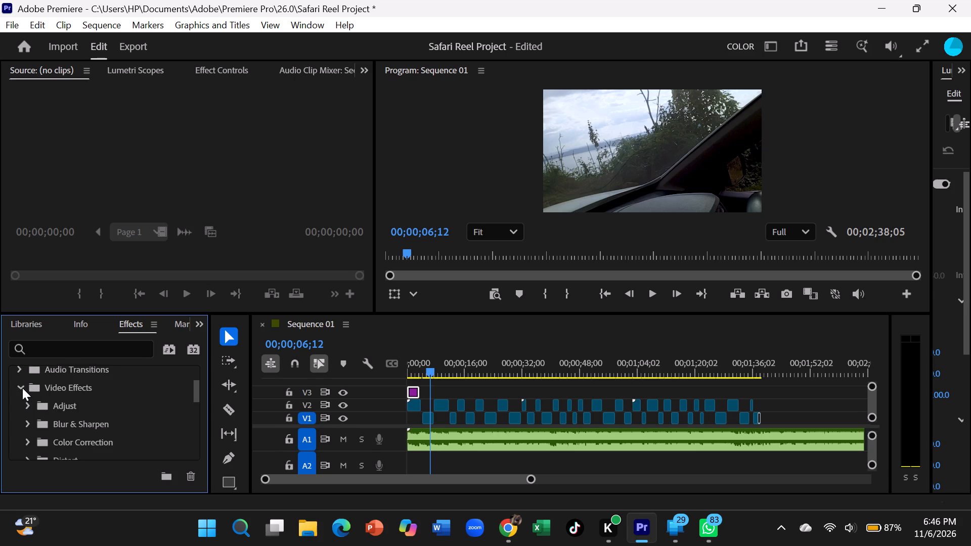
{"action": "scroll", "coordinate": [28, 383], "scroll_direction": "down", "scroll_amount": 12}
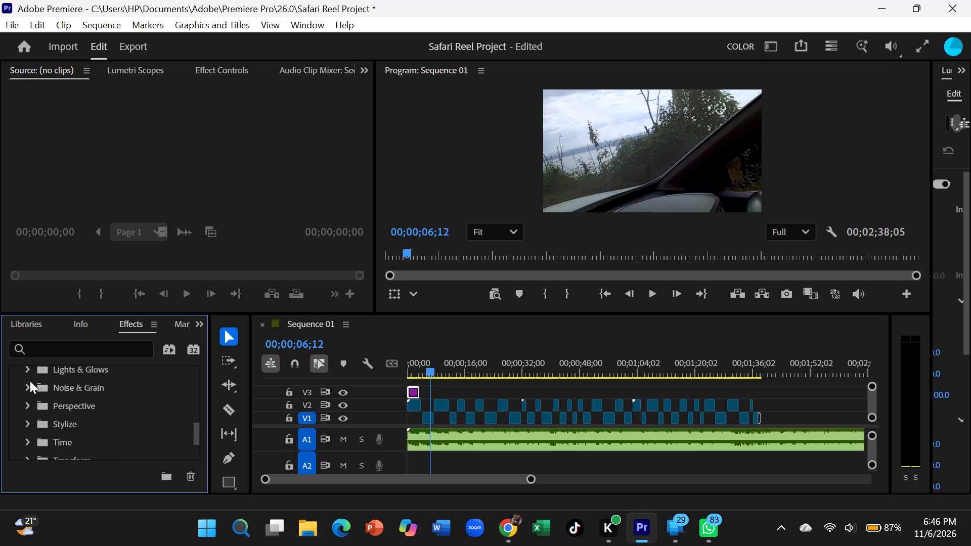
{"action": "scroll", "coordinate": [30, 381], "scroll_direction": "down", "scroll_amount": 3}
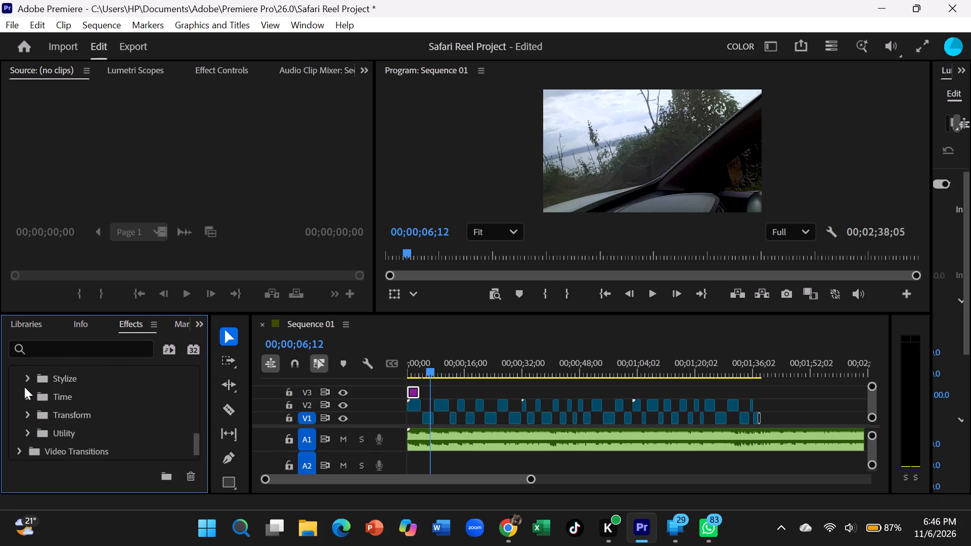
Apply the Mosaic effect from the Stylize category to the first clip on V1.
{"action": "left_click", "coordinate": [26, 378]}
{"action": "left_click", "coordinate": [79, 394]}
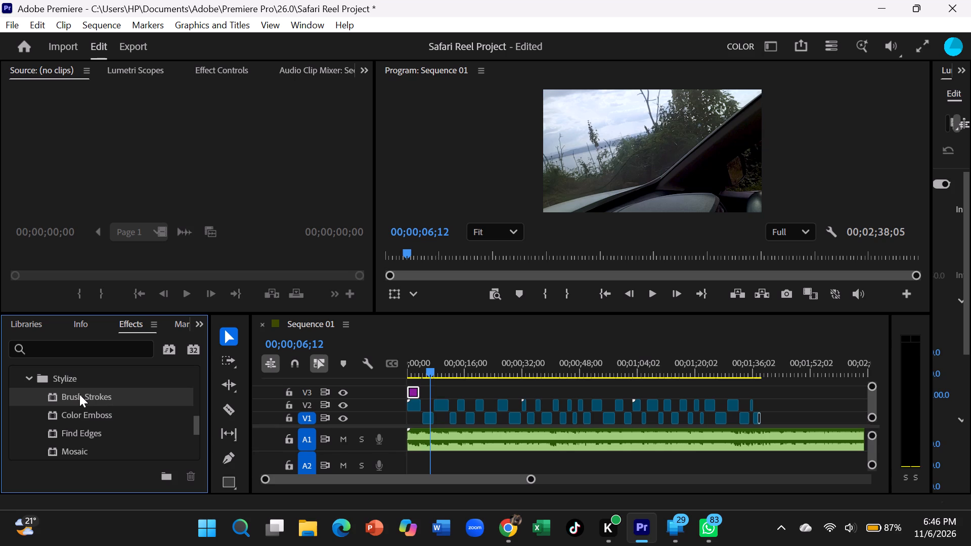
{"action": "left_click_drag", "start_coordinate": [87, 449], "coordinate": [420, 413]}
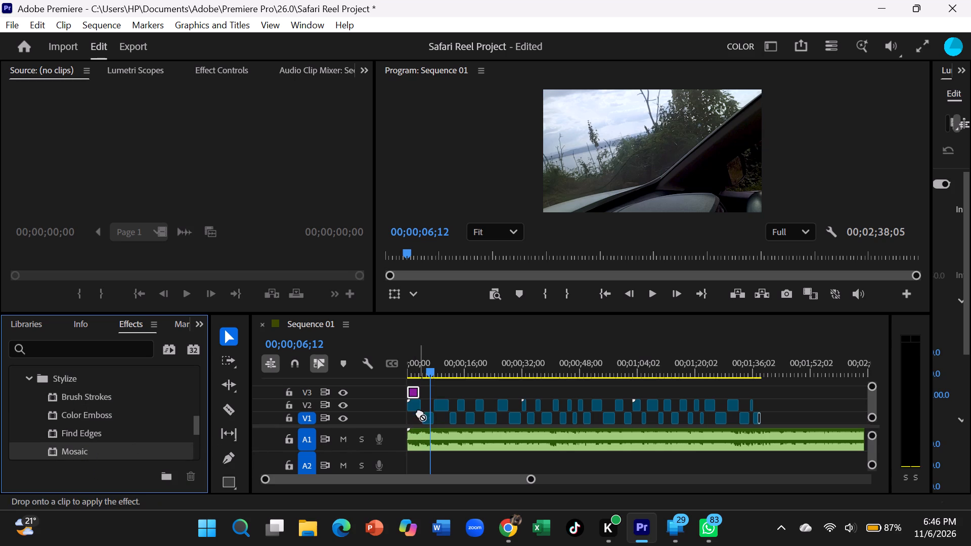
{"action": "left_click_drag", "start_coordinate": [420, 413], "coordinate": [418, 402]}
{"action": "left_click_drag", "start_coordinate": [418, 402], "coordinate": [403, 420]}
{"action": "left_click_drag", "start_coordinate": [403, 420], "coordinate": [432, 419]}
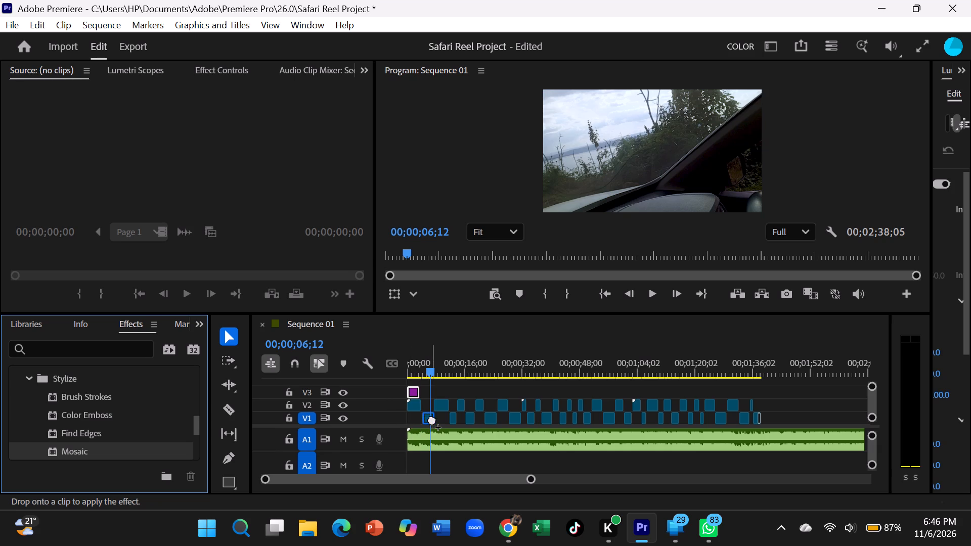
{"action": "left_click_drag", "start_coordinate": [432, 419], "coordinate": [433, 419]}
Preview the Mosaic effect by playing Sequence 01 from 00;00;01;16 through the first V1 clip.
{"action": "left_click_drag", "start_coordinate": [428, 381], "coordinate": [408, 388]}
{"action": "left_click_drag", "start_coordinate": [527, 477], "coordinate": [547, 483]}
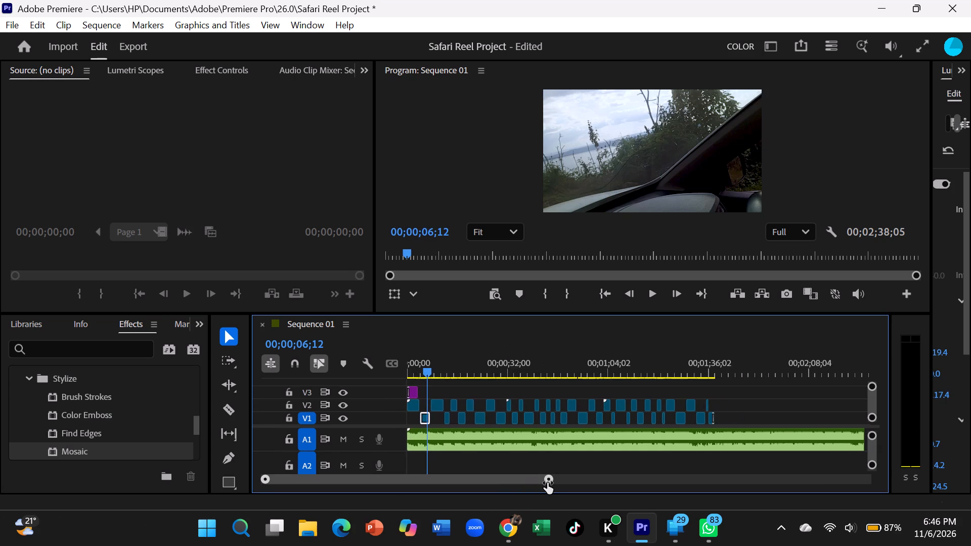
{"action": "left_click_drag", "start_coordinate": [547, 483], "coordinate": [435, 474]}
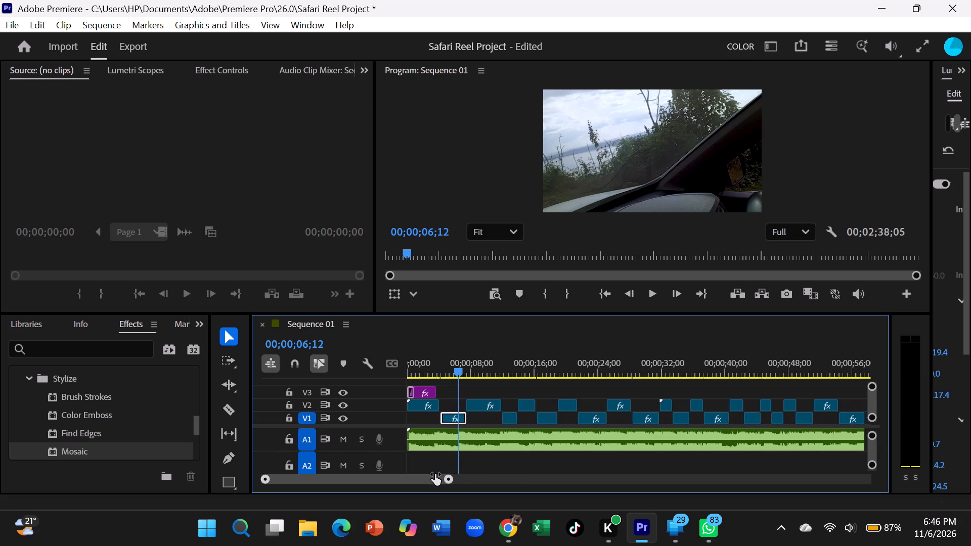
{"action": "left_click_drag", "start_coordinate": [435, 474], "coordinate": [435, 474]}
{"action": "left_click_drag", "start_coordinate": [462, 360], "coordinate": [422, 374]}
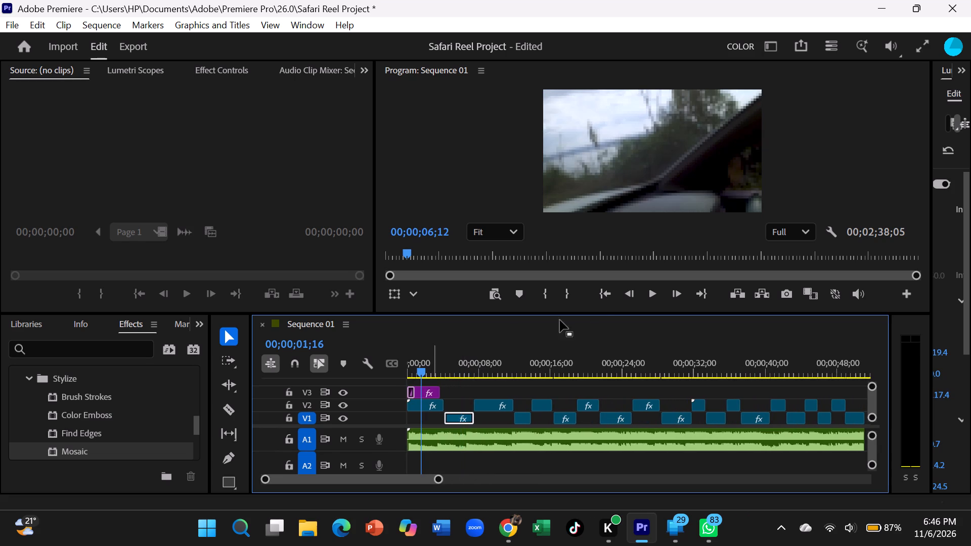
{"action": "left_click", "coordinate": [646, 295]}
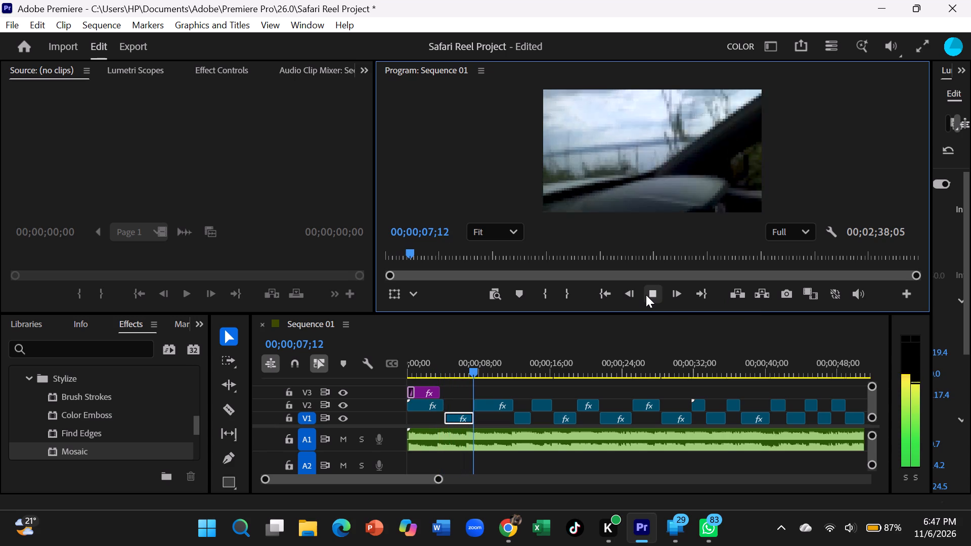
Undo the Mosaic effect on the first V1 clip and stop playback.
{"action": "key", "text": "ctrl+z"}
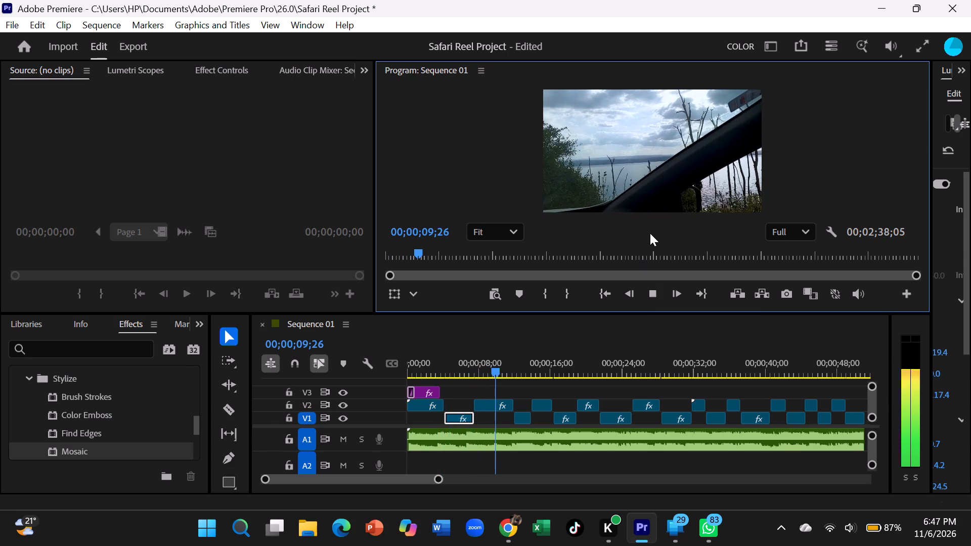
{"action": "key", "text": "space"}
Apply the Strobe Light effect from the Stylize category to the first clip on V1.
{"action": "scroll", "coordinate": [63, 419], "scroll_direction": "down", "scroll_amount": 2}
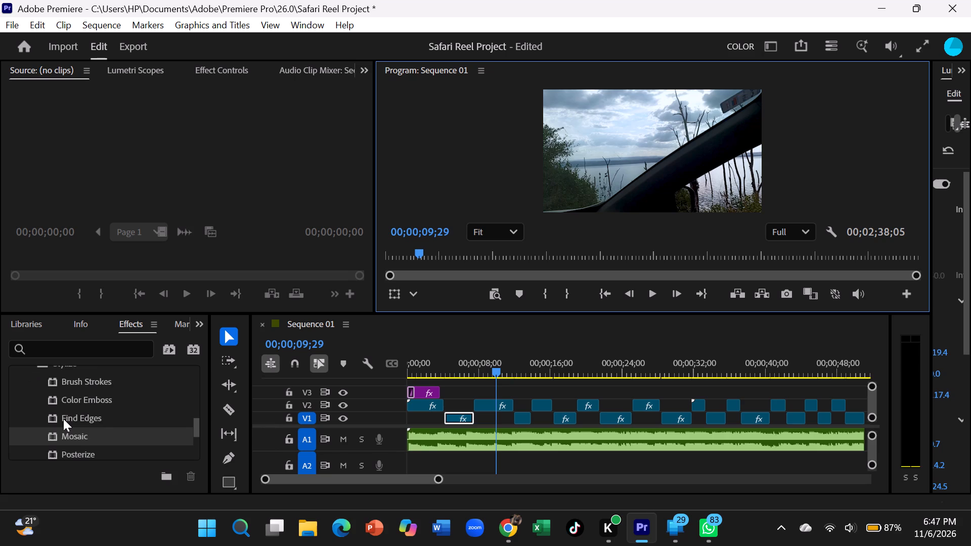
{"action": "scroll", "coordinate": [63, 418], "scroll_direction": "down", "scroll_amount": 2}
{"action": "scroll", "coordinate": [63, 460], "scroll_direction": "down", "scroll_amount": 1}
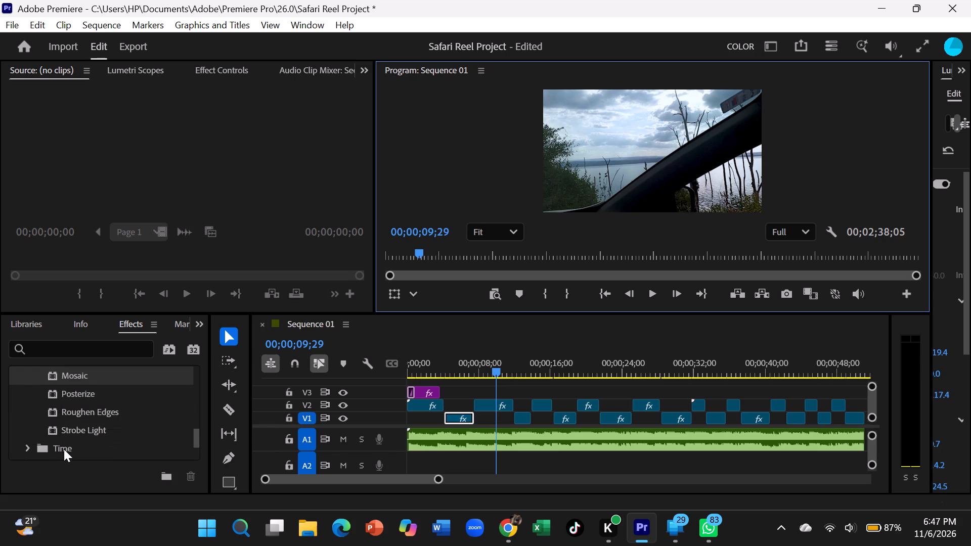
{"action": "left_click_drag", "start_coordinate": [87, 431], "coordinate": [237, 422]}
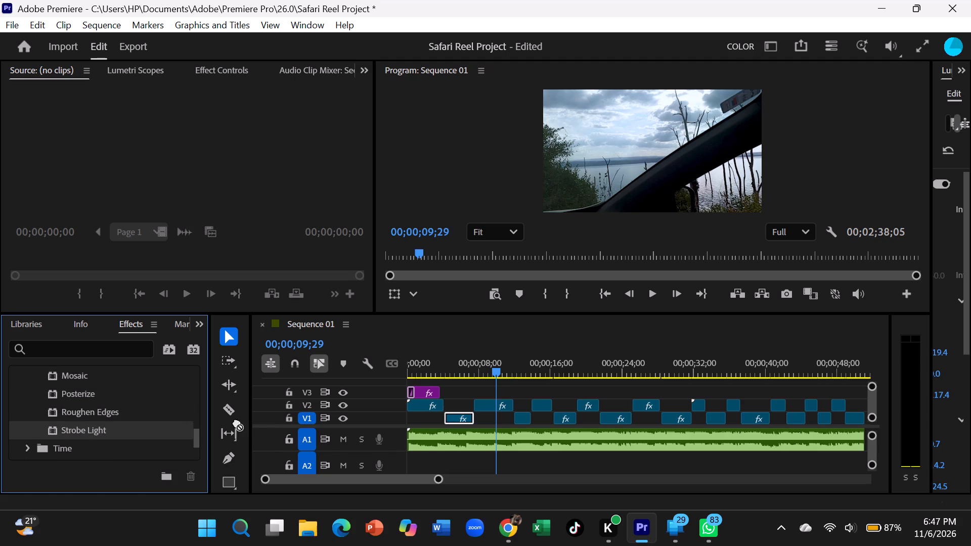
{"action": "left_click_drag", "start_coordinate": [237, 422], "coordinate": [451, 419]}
Preview the Strobe Light effect by playing from 00;00;03;19 through the end of the first V1 clip.
{"action": "left_click_drag", "start_coordinate": [491, 360], "coordinate": [443, 386]}
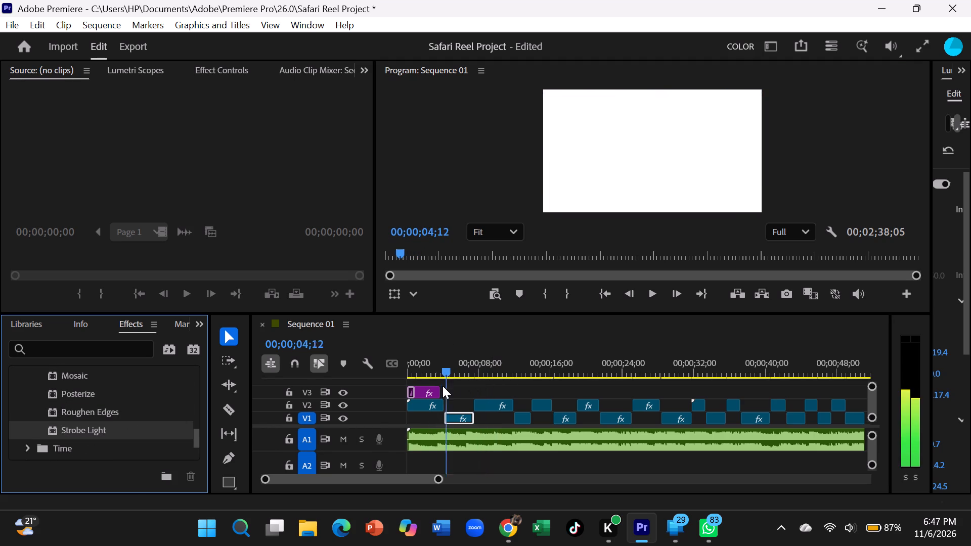
{"action": "left_click_drag", "start_coordinate": [443, 386], "coordinate": [442, 381]}
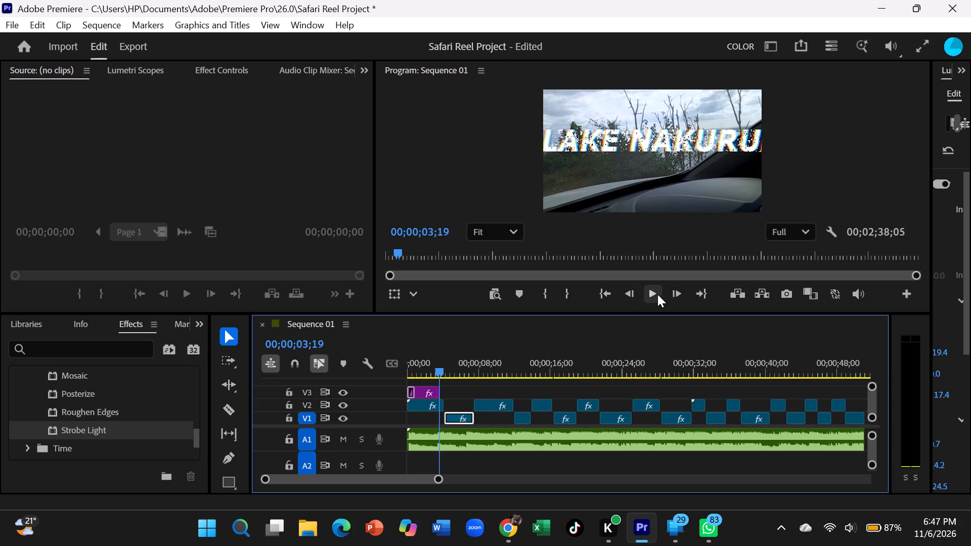
{"action": "left_click", "coordinate": [657, 294]}
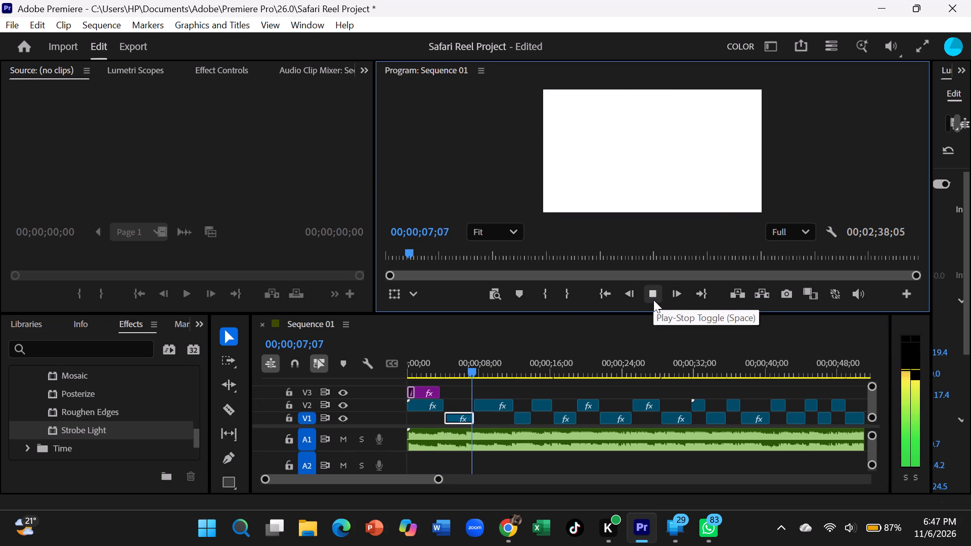
{"action": "left_click", "coordinate": [653, 300]}
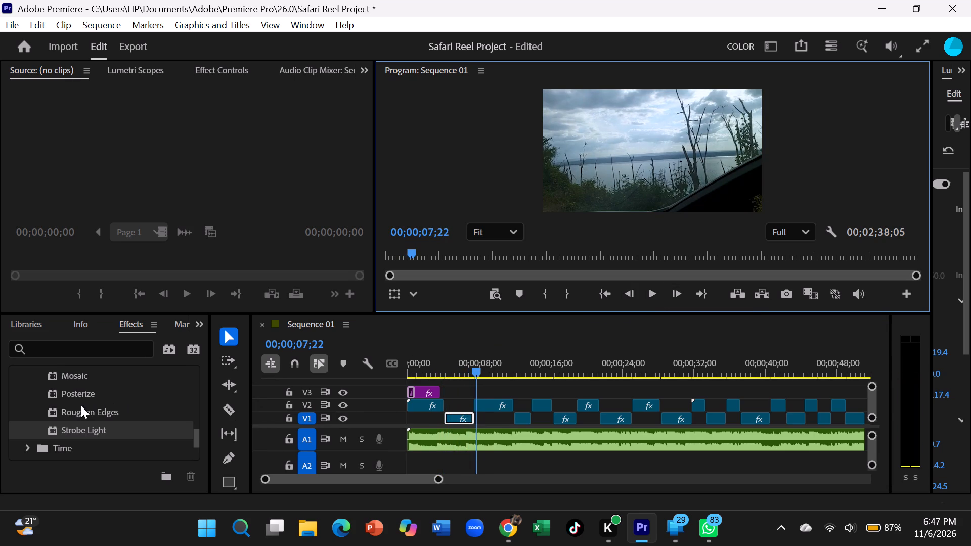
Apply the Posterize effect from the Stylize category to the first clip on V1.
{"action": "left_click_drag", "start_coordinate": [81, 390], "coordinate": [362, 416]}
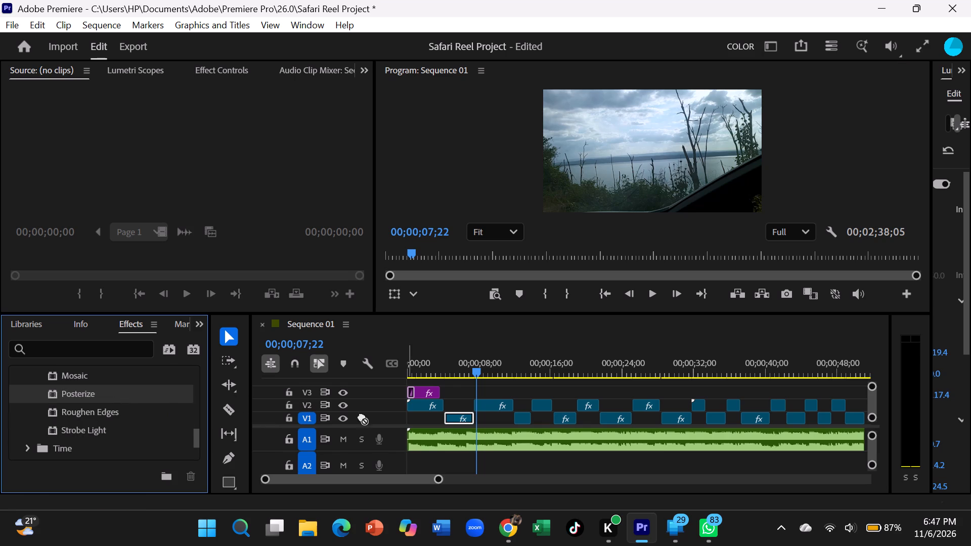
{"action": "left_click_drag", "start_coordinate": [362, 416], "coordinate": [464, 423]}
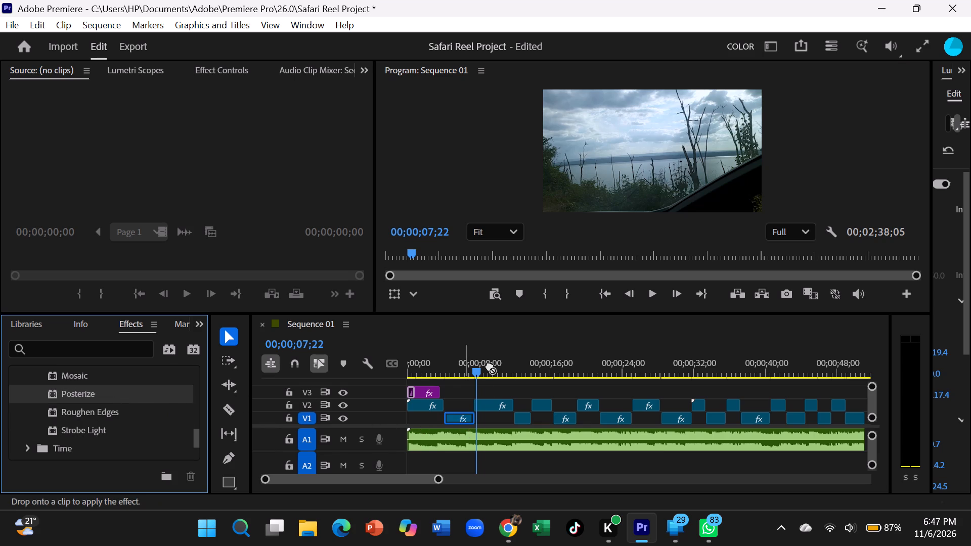
Play Sequence 01 from 00;00;01;16 past the first V1 clip to preview the added Posterize effect.
{"action": "left_click_drag", "start_coordinate": [481, 364], "coordinate": [423, 381]}
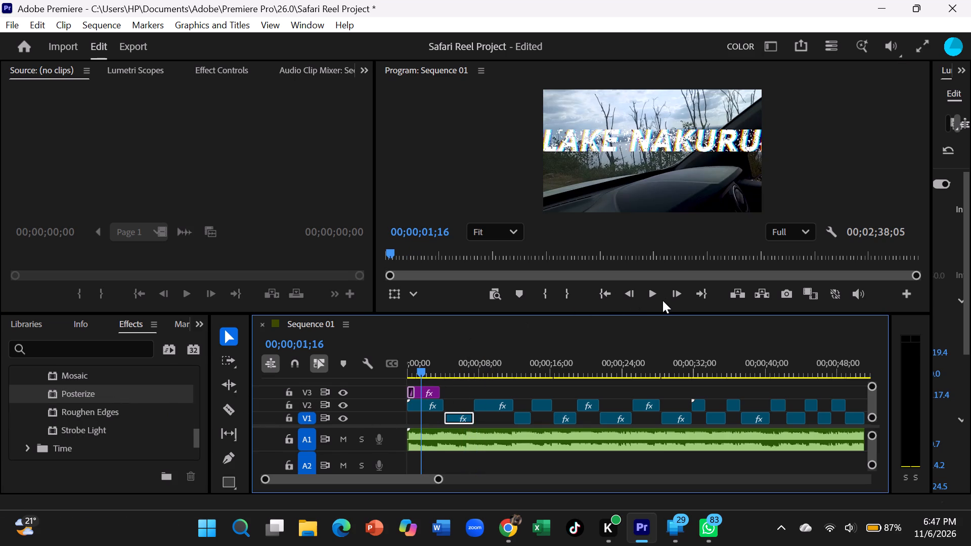
{"action": "left_click", "coordinate": [656, 299]}
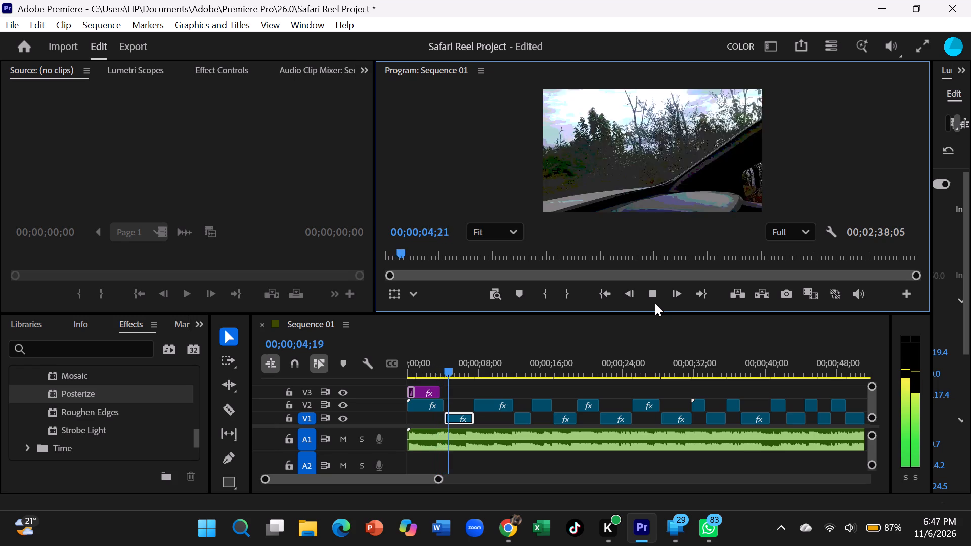
{"action": "left_click", "coordinate": [655, 304]}
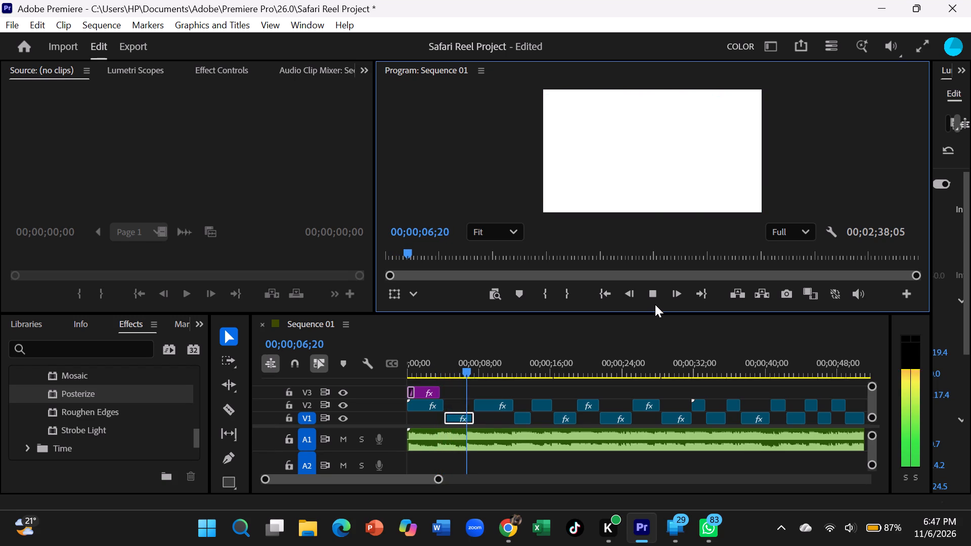
{"action": "left_click", "coordinate": [651, 299]}
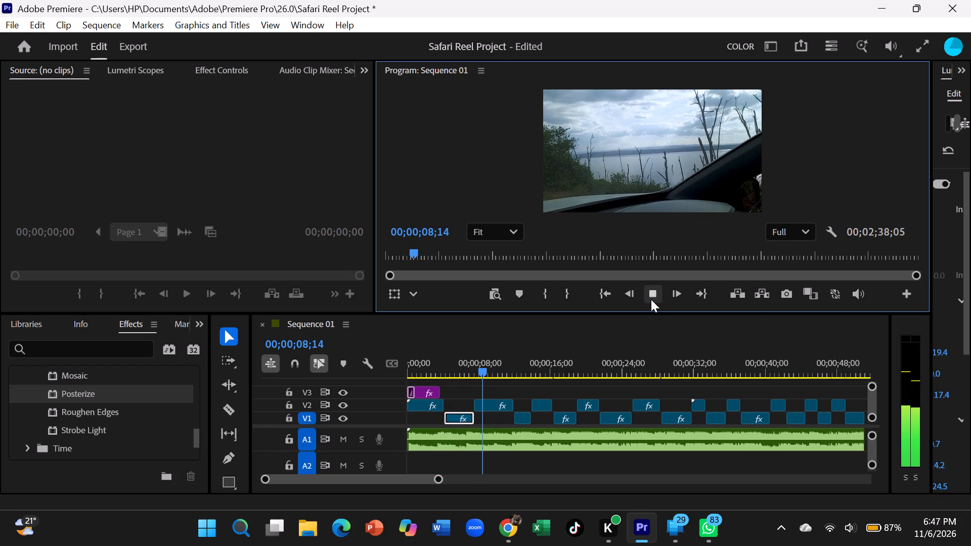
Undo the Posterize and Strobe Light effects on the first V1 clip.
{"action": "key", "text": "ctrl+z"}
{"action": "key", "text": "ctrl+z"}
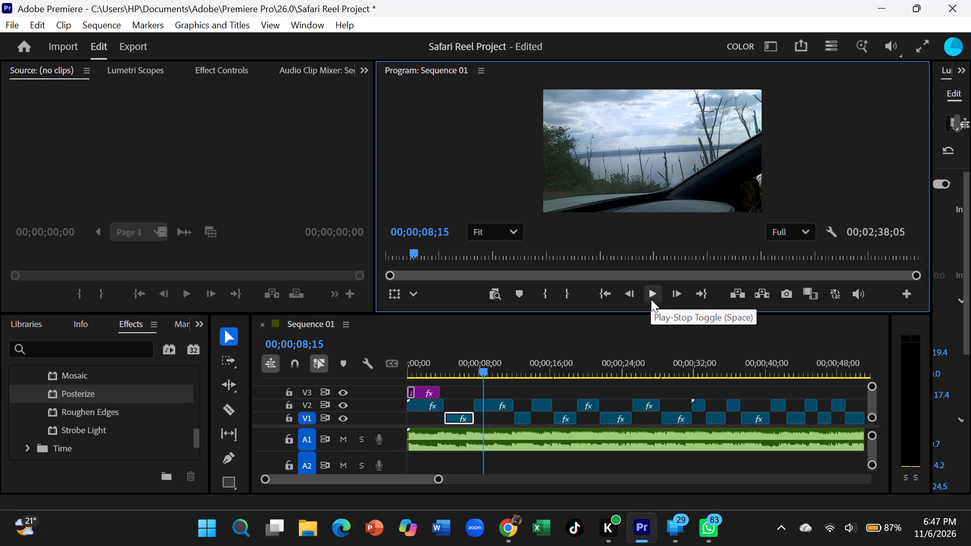
Undo the earlier position change of the title clips on V3.
{"action": "key", "text": "ctrl+z"}
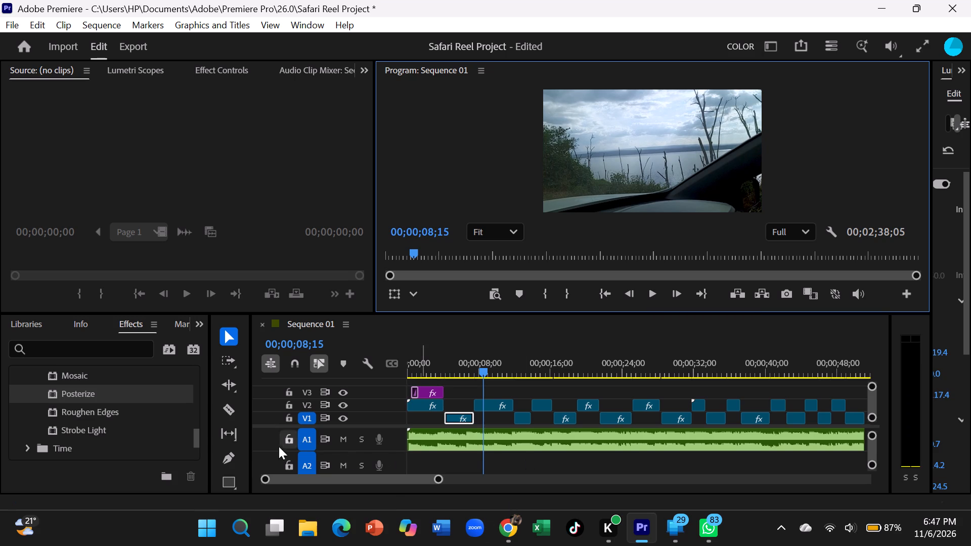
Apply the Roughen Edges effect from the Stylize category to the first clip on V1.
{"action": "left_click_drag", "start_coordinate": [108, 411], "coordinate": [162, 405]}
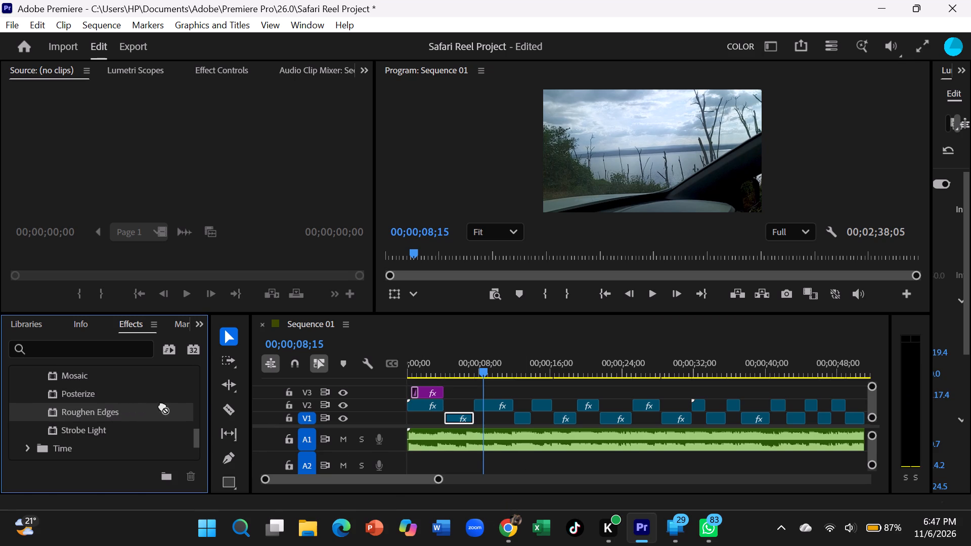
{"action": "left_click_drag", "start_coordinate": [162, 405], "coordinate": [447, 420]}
Preview the Roughen Edges effect by playing Sequence 01 from the opening title through most of the first V1 clip.
{"action": "left_click_drag", "start_coordinate": [489, 371], "coordinate": [455, 389]}
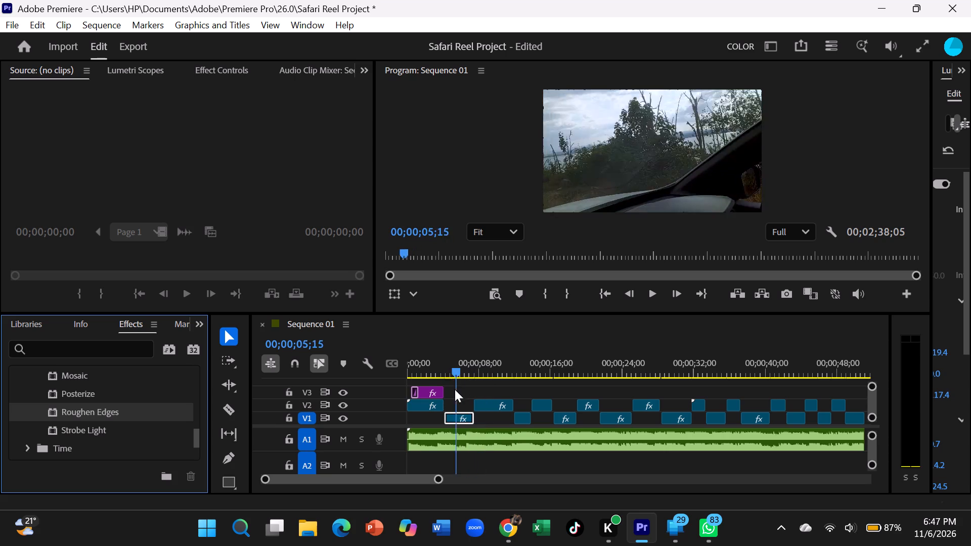
{"action": "left_click_drag", "start_coordinate": [455, 389], "coordinate": [430, 396]}
{"action": "left_click", "coordinate": [655, 291]}
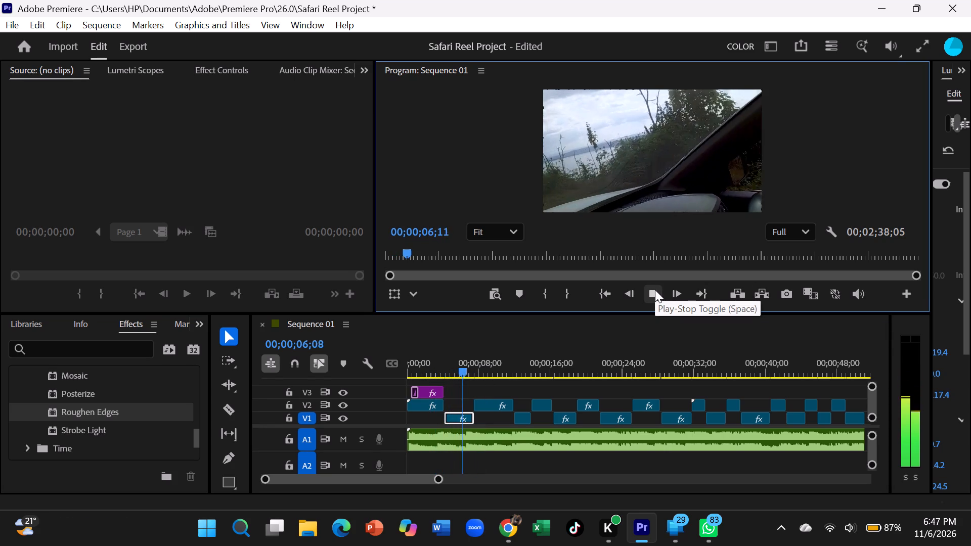
{"action": "left_click", "coordinate": [655, 290]}
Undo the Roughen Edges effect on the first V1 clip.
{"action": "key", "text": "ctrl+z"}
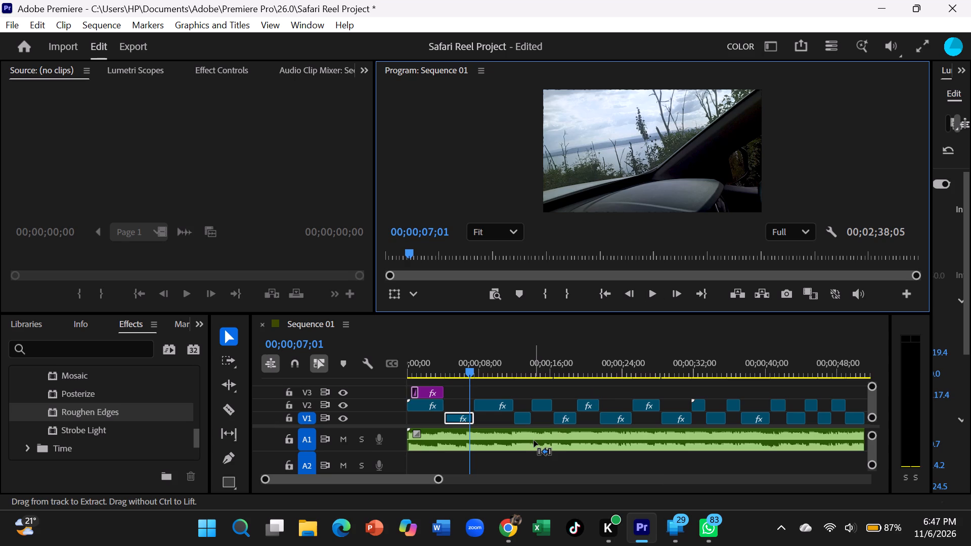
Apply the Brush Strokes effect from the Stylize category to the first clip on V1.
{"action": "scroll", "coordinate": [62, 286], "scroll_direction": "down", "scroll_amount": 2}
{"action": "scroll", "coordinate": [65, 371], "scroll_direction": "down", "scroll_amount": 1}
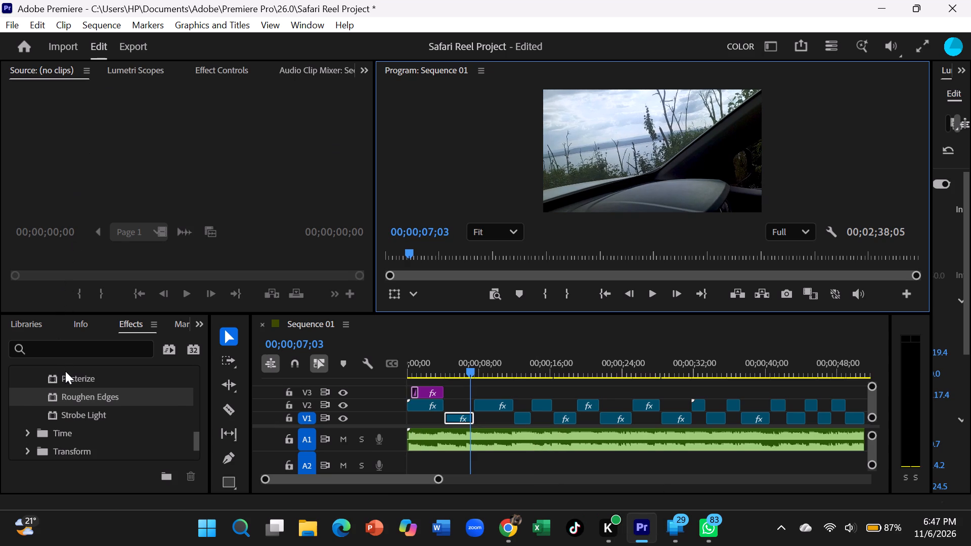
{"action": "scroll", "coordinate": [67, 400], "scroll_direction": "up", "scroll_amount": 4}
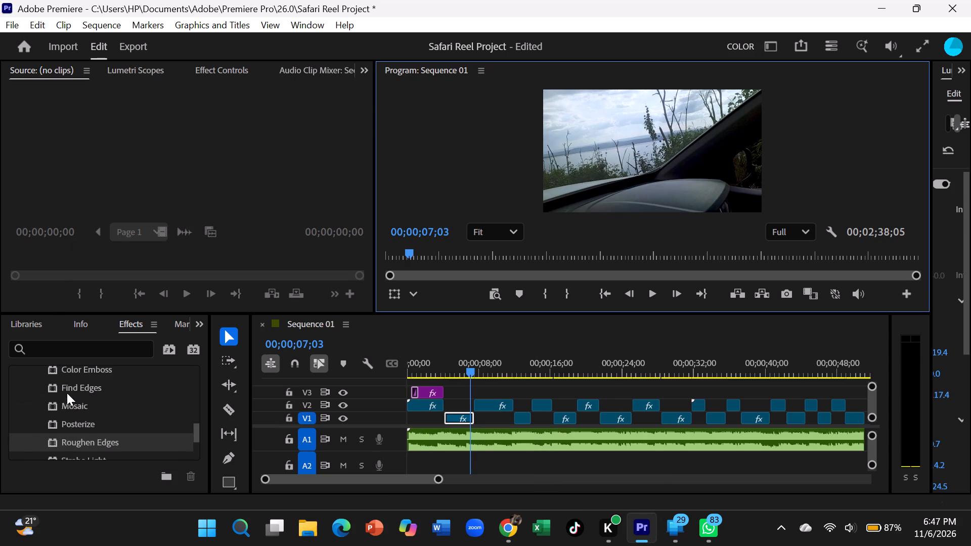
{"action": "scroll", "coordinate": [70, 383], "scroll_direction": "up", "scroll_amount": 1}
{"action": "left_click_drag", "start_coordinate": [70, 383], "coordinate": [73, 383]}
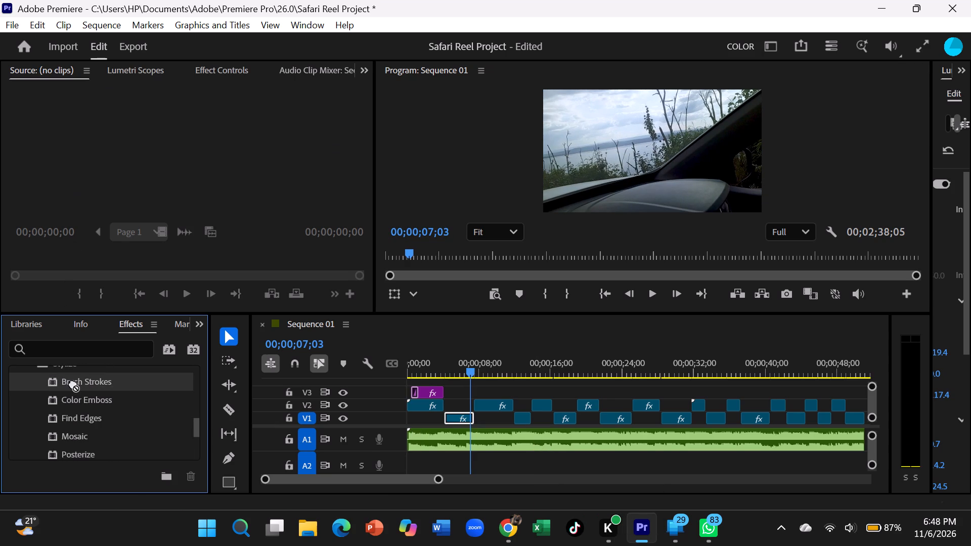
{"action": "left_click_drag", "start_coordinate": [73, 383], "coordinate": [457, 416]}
Preview the Brush Strokes effect by playing from 00;00;02;06 through the end of the first V1 clip.
{"action": "left_click_drag", "start_coordinate": [471, 364], "coordinate": [429, 388]}
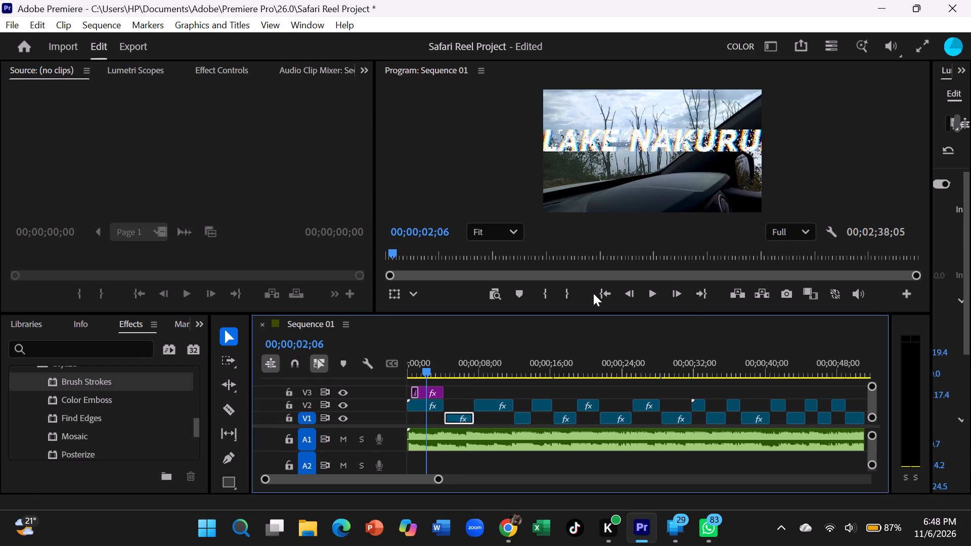
{"action": "left_click", "coordinate": [650, 296]}
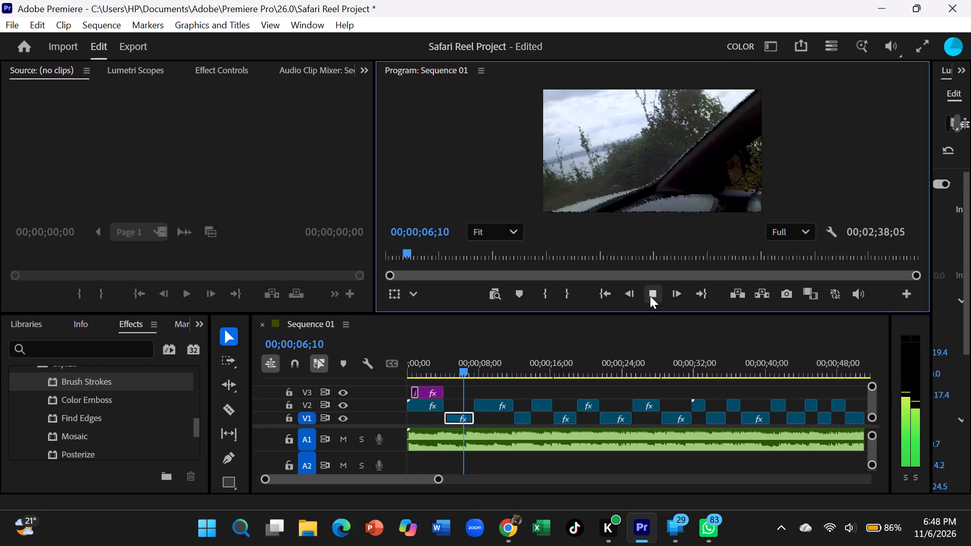
{"action": "left_click", "coordinate": [650, 296]}
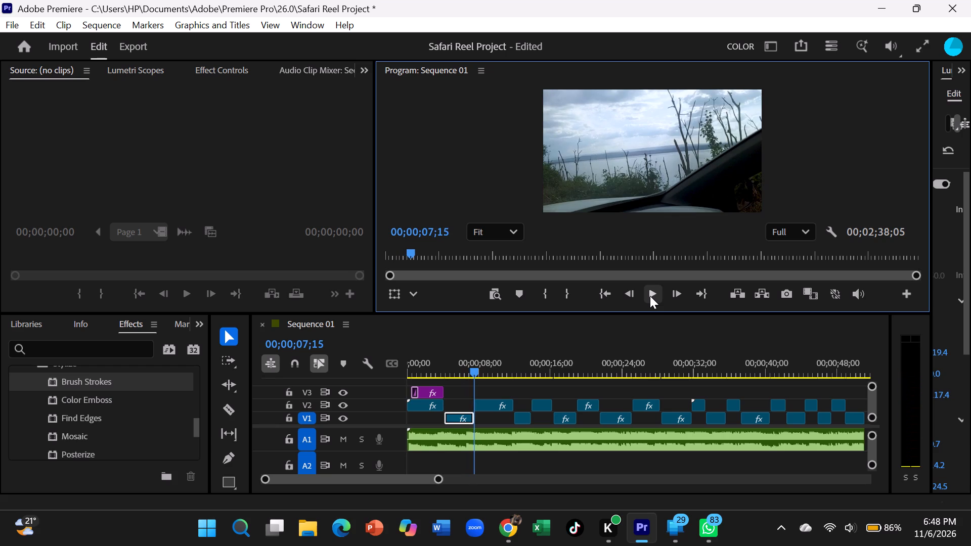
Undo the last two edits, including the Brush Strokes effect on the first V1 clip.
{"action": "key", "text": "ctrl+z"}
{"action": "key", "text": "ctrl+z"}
Apply the Cineon Converter effect from the Utility category to the first clip on V1.
{"action": "scroll", "coordinate": [115, 397], "scroll_direction": "up", "scroll_amount": 2}
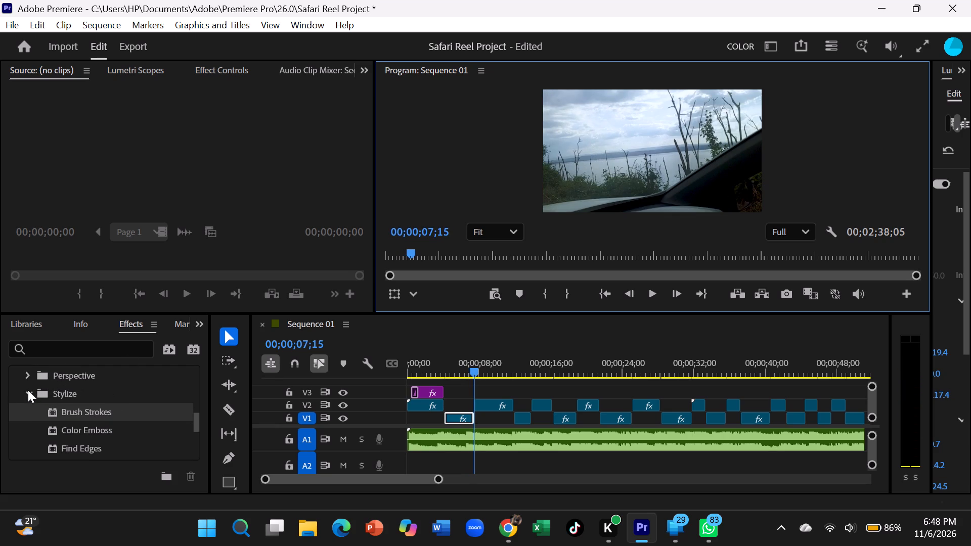
{"action": "left_click", "coordinate": [26, 390]}
{"action": "scroll", "coordinate": [24, 394], "scroll_direction": "down", "scroll_amount": 1}
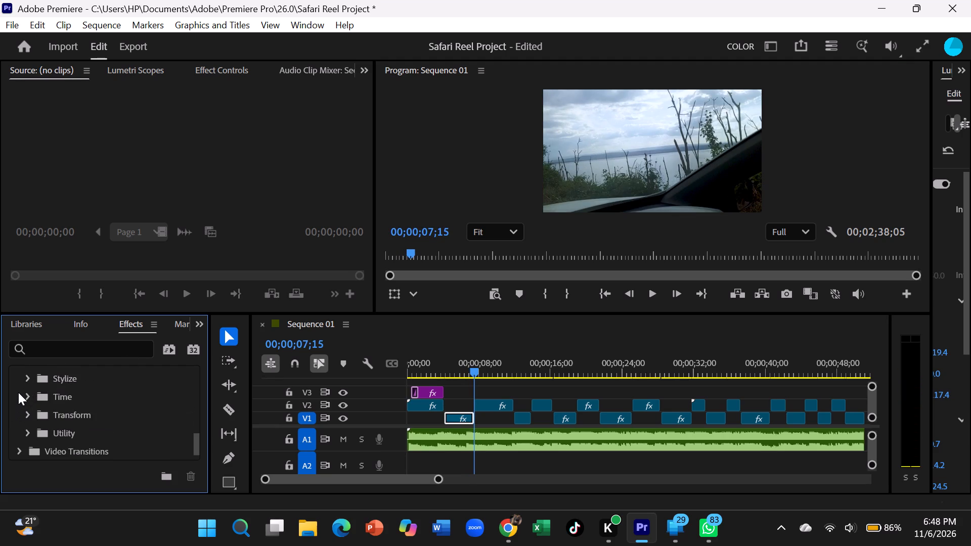
{"action": "left_click", "coordinate": [18, 392]}
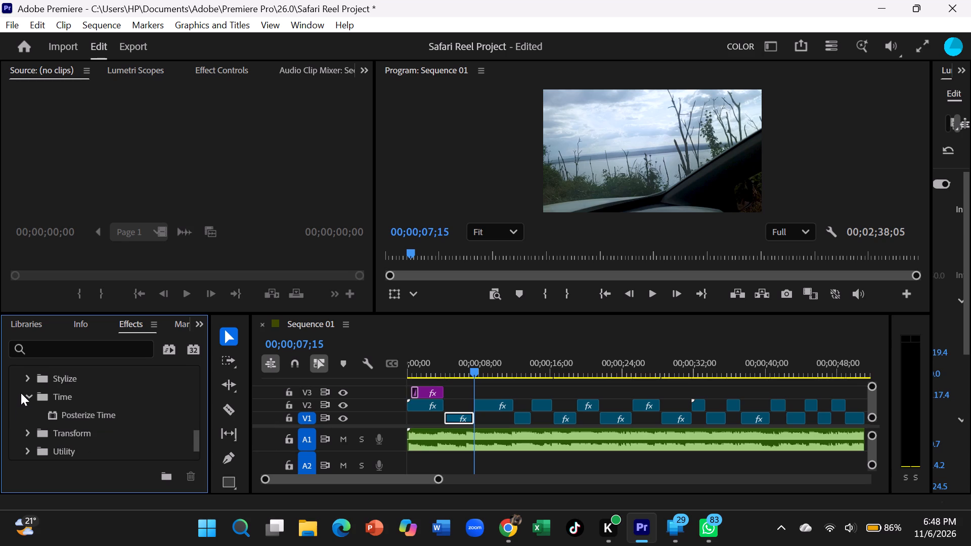
{"action": "left_click", "coordinate": [21, 392]}
{"action": "left_click", "coordinate": [28, 428]}
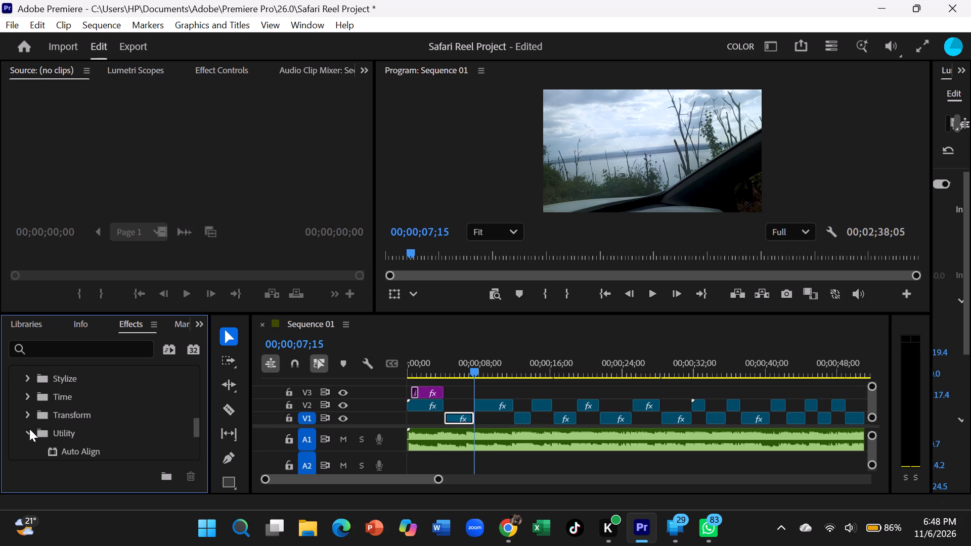
{"action": "scroll", "coordinate": [59, 435], "scroll_direction": "down", "scroll_amount": 3}
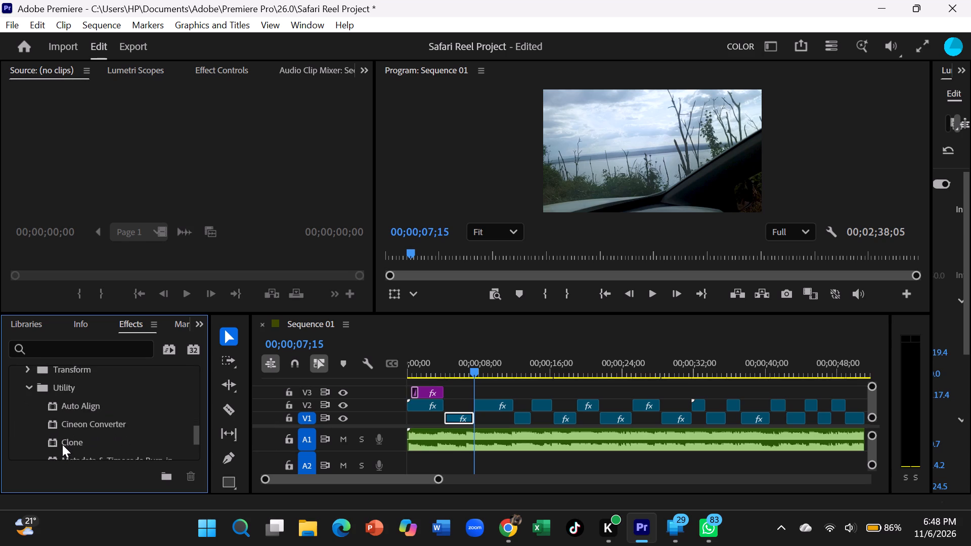
{"action": "left_click_drag", "start_coordinate": [94, 417], "coordinate": [348, 424]}
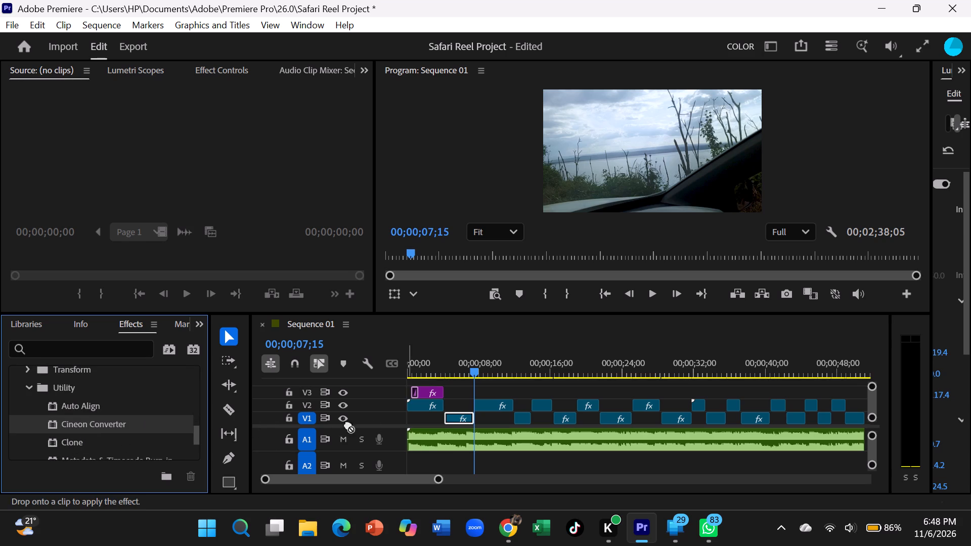
{"action": "left_click_drag", "start_coordinate": [348, 424], "coordinate": [452, 421]}
Preview the Cineon Converter effect by playing from the opening title to 00;00;14;03, and return to the first V1 clip at 00;00;06;01.
{"action": "left_click_drag", "start_coordinate": [478, 365], "coordinate": [479, 367]}
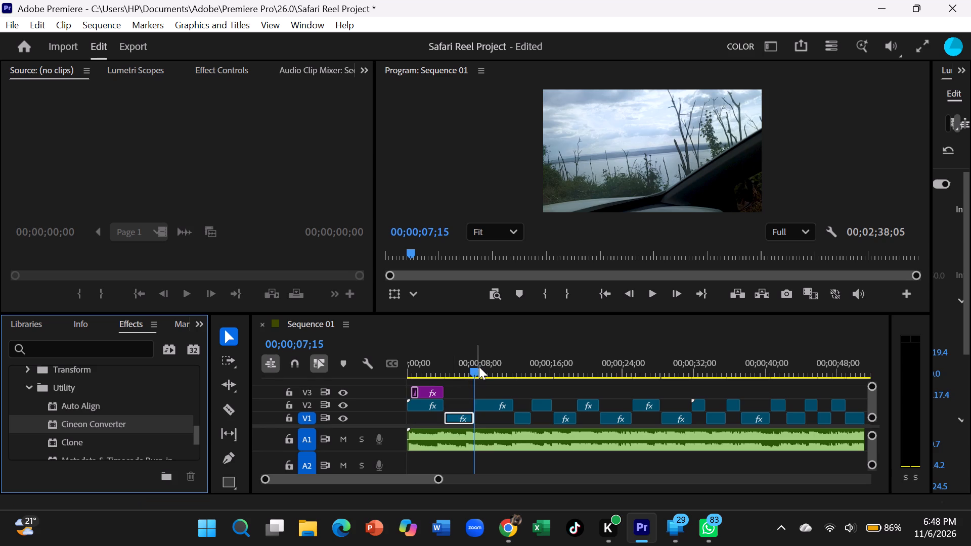
{"action": "left_click_drag", "start_coordinate": [479, 367], "coordinate": [422, 371]}
{"action": "left_click", "coordinate": [653, 298]}
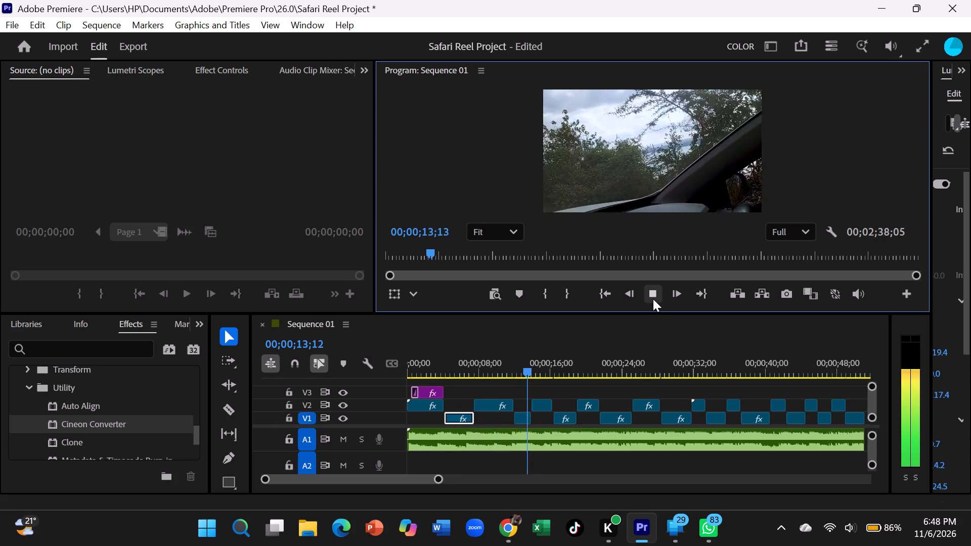
{"action": "left_click", "coordinate": [653, 299]}
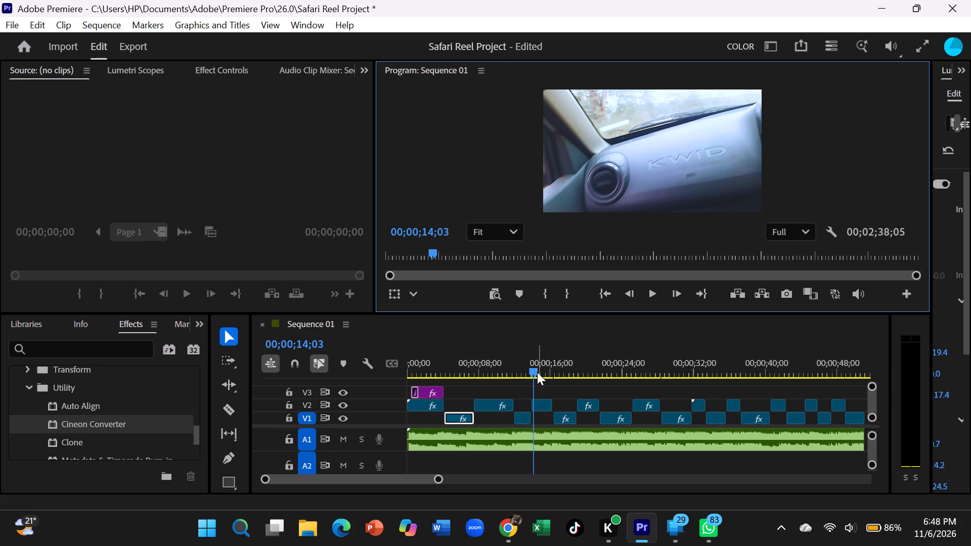
{"action": "left_click_drag", "start_coordinate": [536, 372], "coordinate": [485, 400]}
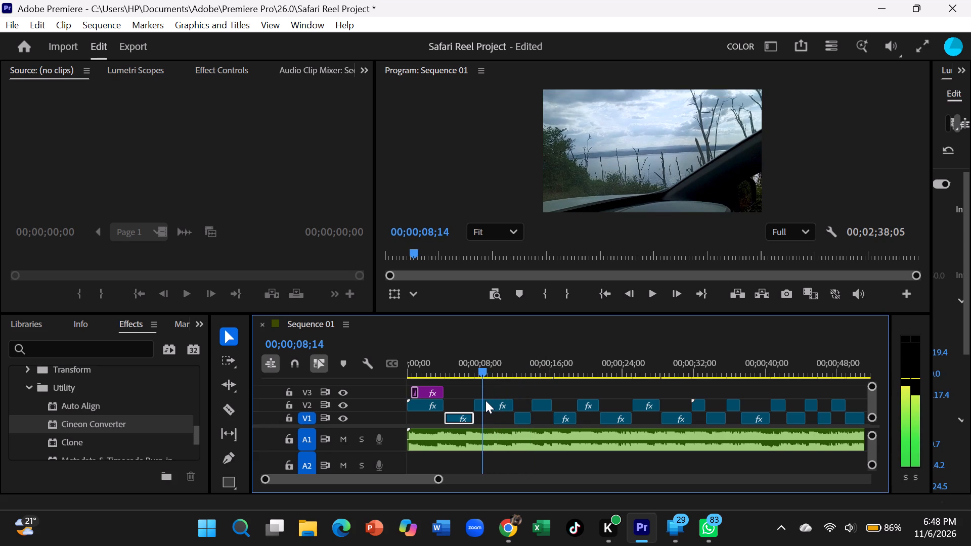
{"action": "left_click_drag", "start_coordinate": [485, 400], "coordinate": [463, 415]}
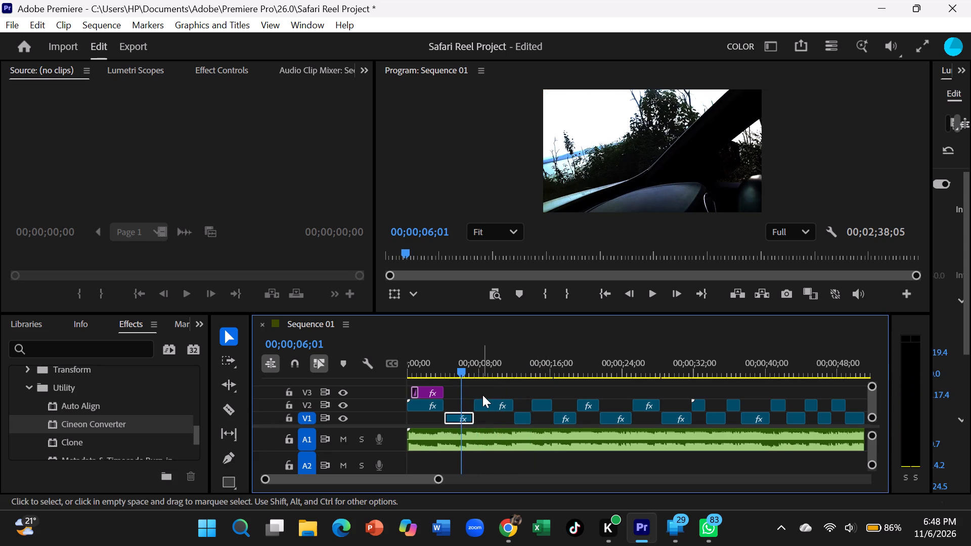
Examine the first V1 clip's effect property options, covering Motion, Opacity, Time Remapping and Lumetri Color.
{"action": "left_click", "coordinate": [485, 401]}
{"action": "left_click", "coordinate": [457, 415]}
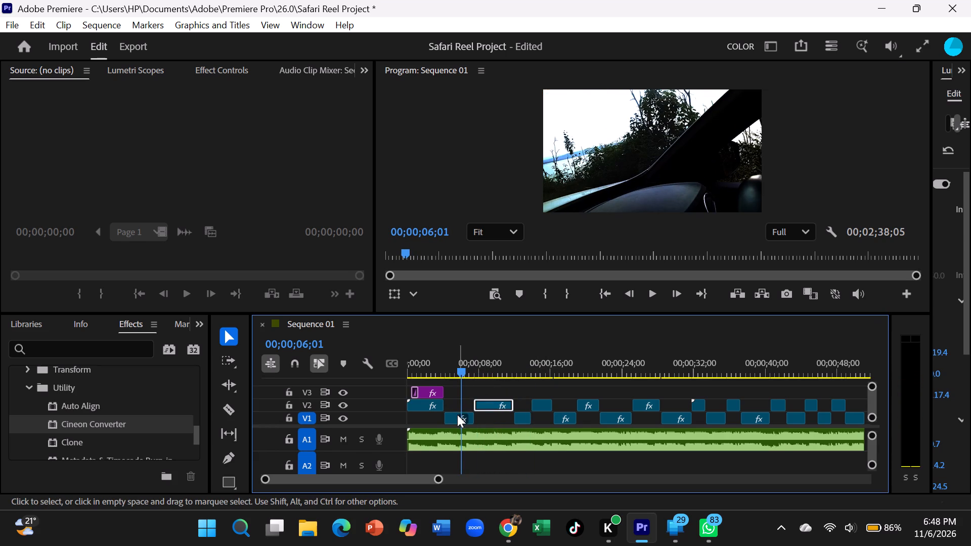
{"action": "right_click", "coordinate": [461, 418]}
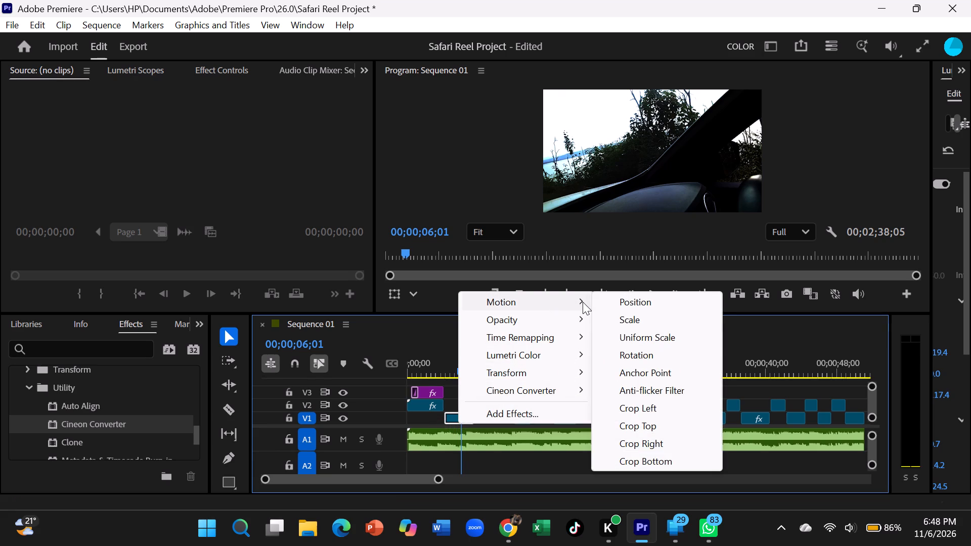
{"action": "scroll", "coordinate": [661, 342], "scroll_direction": "down", "scroll_amount": 4}
{"action": "scroll", "coordinate": [660, 422], "scroll_direction": "down", "scroll_amount": 1}
{"action": "right_click", "coordinate": [579, 296]}
{"action": "left_click", "coordinate": [531, 336]}
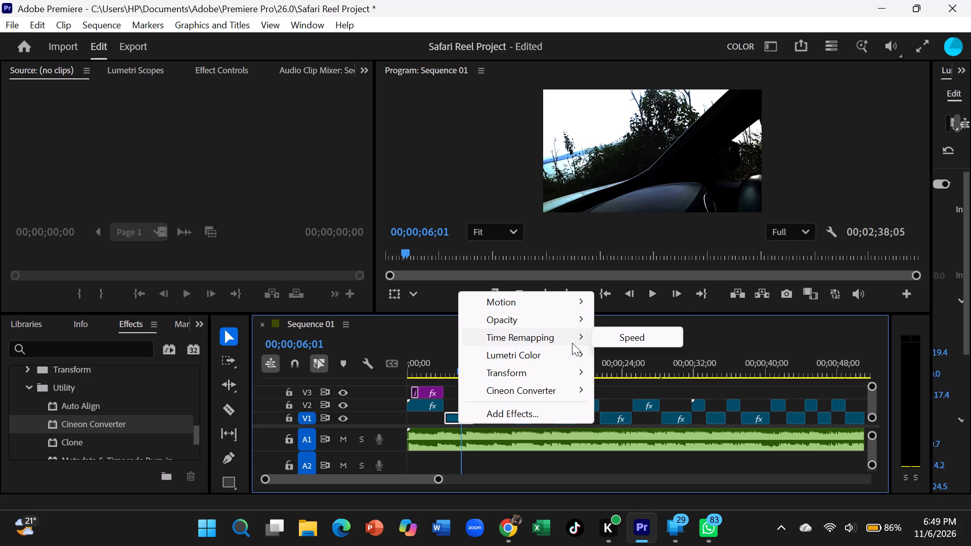
{"action": "left_click", "coordinate": [552, 357]}
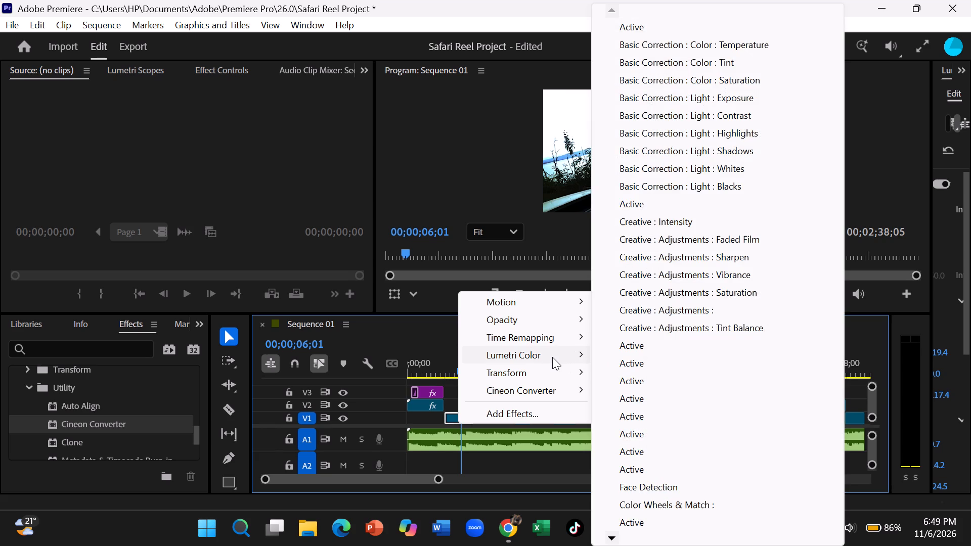
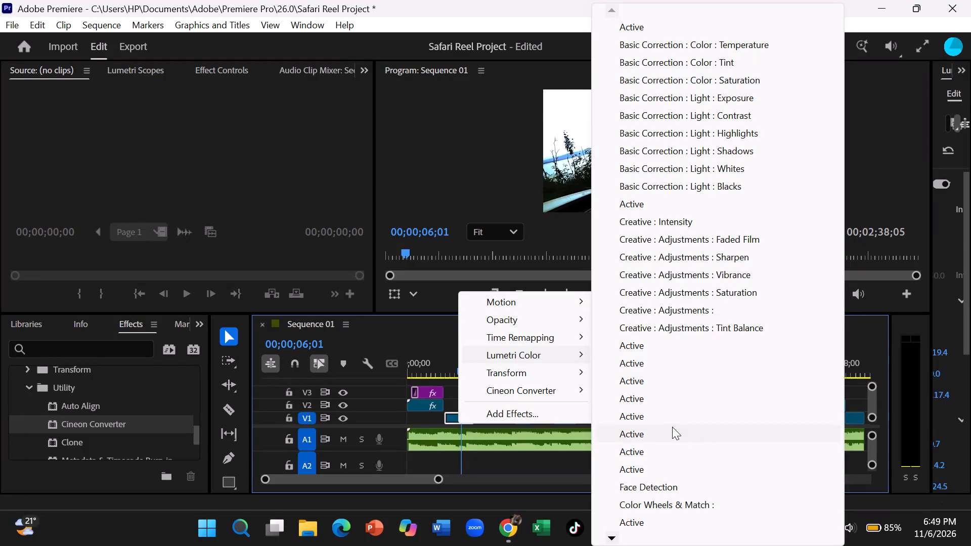
Look through the first V1 clip's Lumetri Color properties, including Basic Correction and Creative Adjustments, and dismiss the list.
{"action": "scroll", "coordinate": [659, 462], "scroll_direction": "down", "scroll_amount": 2}
{"action": "scroll", "coordinate": [652, 514], "scroll_direction": "up", "scroll_amount": 5}
{"action": "left_click", "coordinate": [502, 207]}
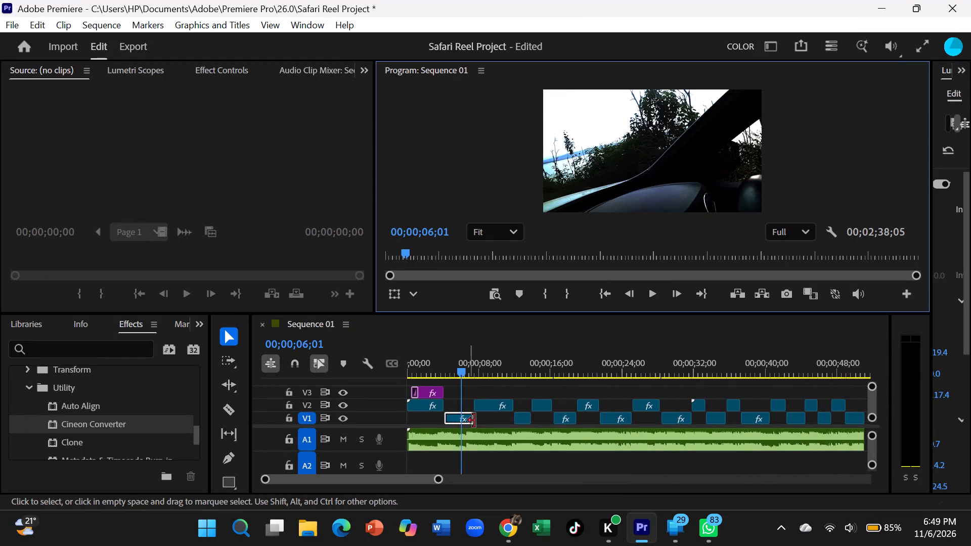
Examine the effect property options of the second V2 clip, including Transform, and return the playhead to 00;00;03;17 in the opening title.
{"action": "left_click", "coordinate": [507, 405]}
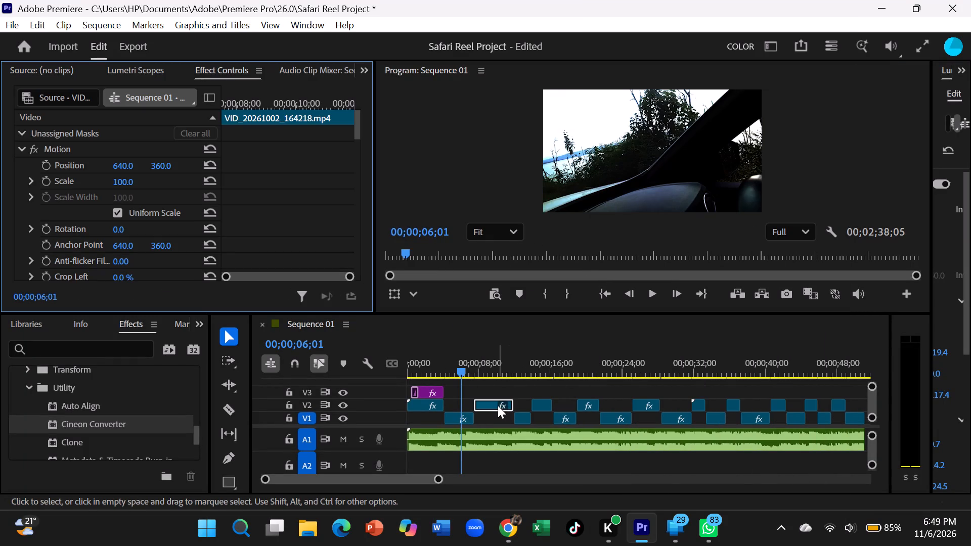
{"action": "right_click", "coordinate": [498, 405]}
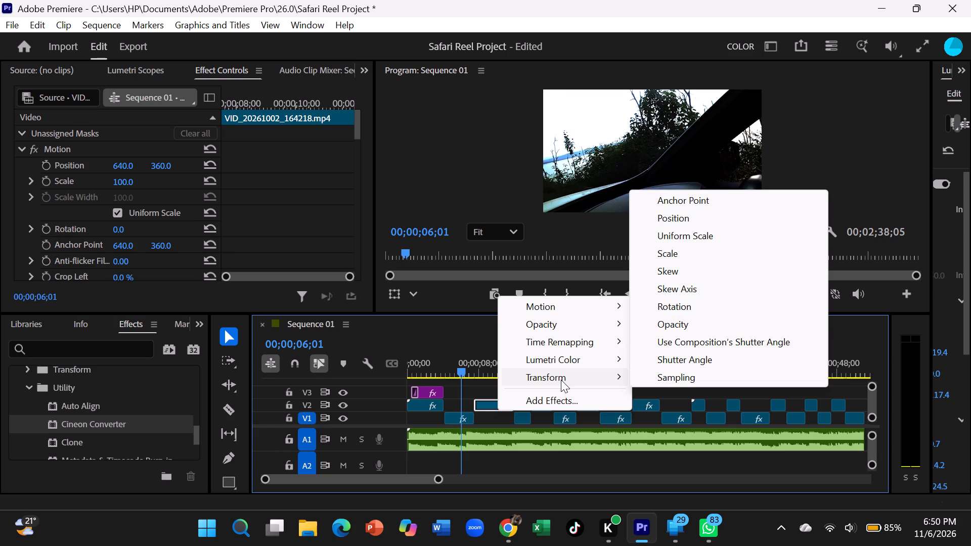
{"action": "scroll", "coordinate": [561, 381], "scroll_direction": "down", "scroll_amount": 3}
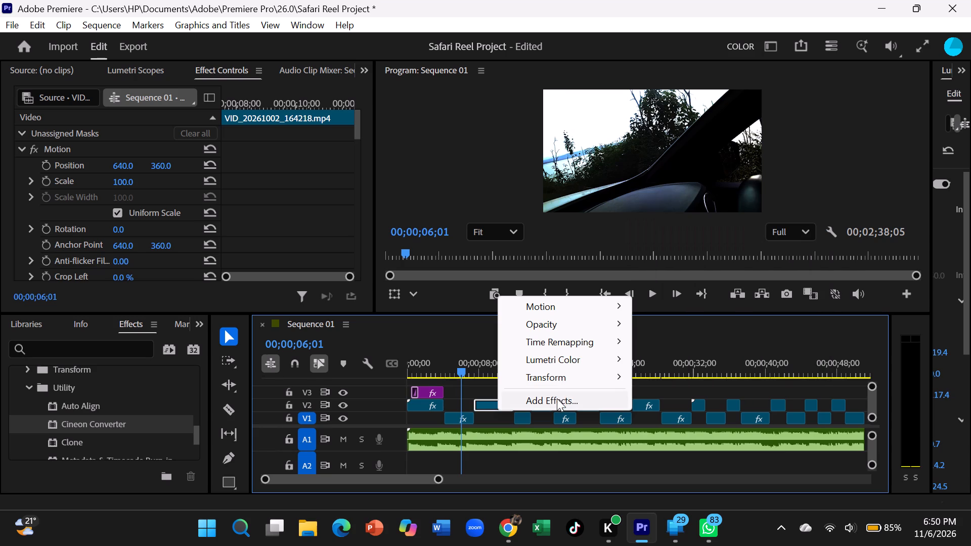
{"action": "left_click", "coordinate": [440, 358]}
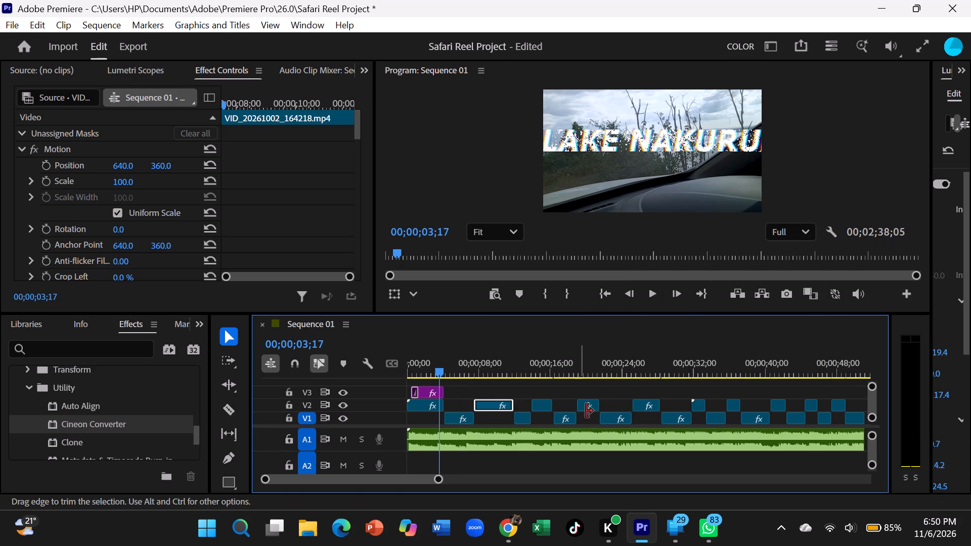
Select the short V2 clip near 00;00;32;00 and bring up its clip options.
{"action": "left_click", "coordinate": [699, 411]}
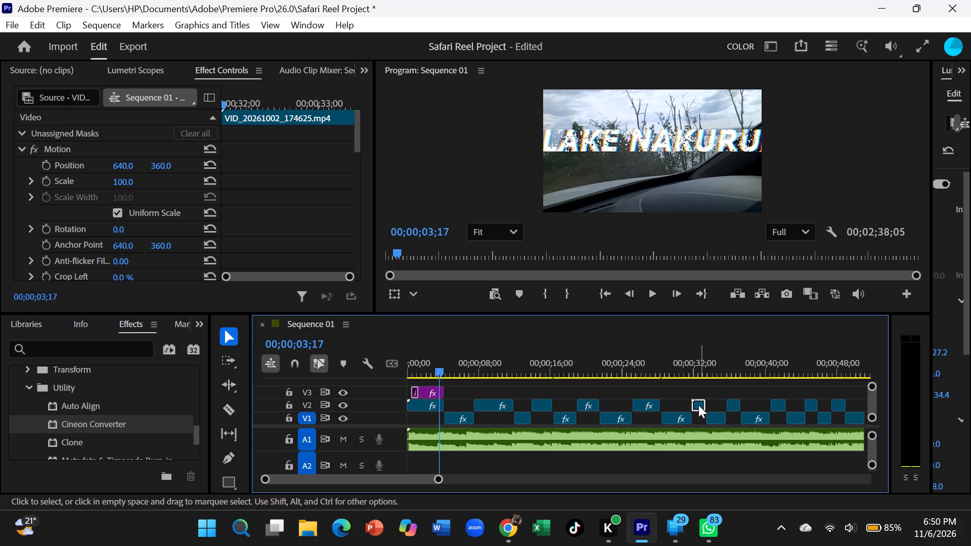
{"action": "left_click", "coordinate": [698, 405]}
{"action": "right_click", "coordinate": [698, 405]}
{"action": "left_click", "coordinate": [698, 405]}
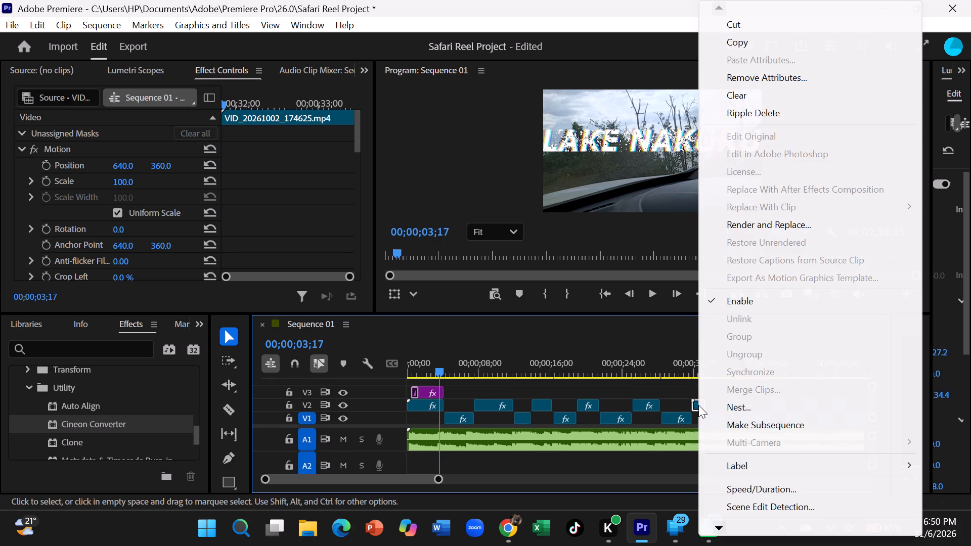
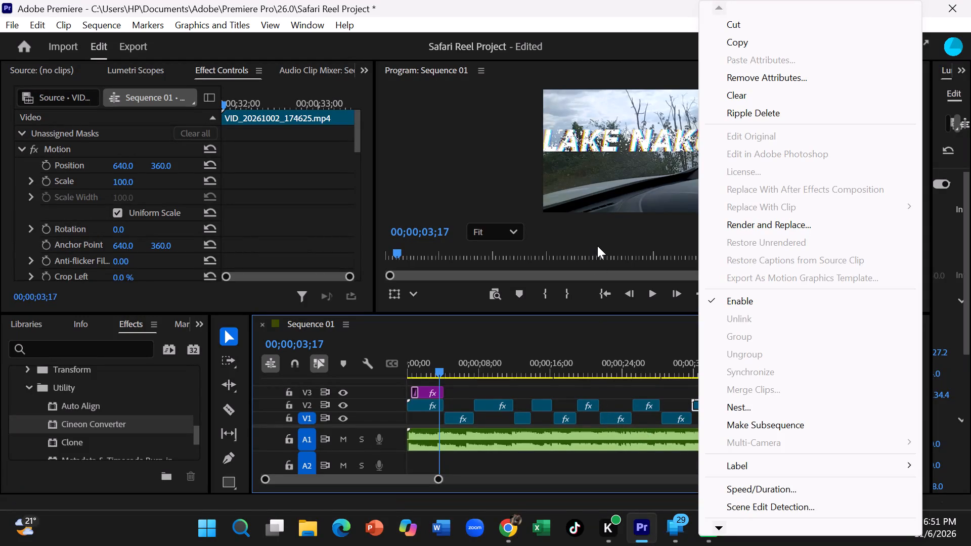
Dismiss the clip options and examine the first V1 clip's effect properties, including Cineon Converter and Transform.
{"action": "left_click", "coordinate": [584, 232]}
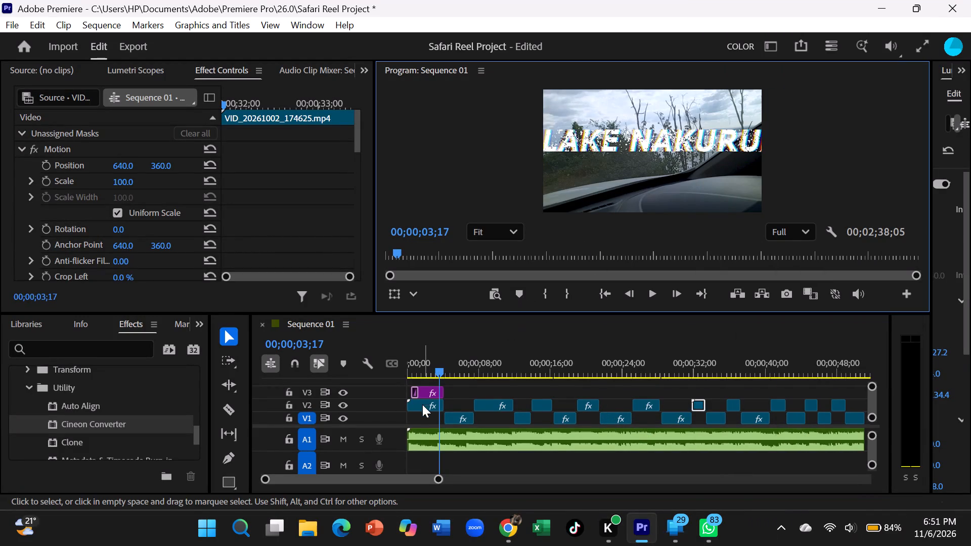
{"action": "left_click", "coordinate": [458, 415]}
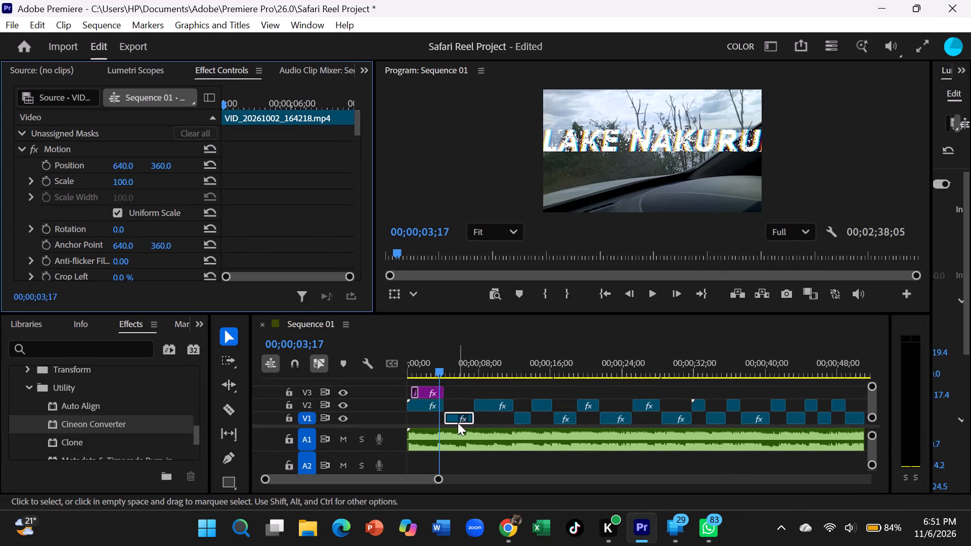
{"action": "right_click", "coordinate": [458, 418]}
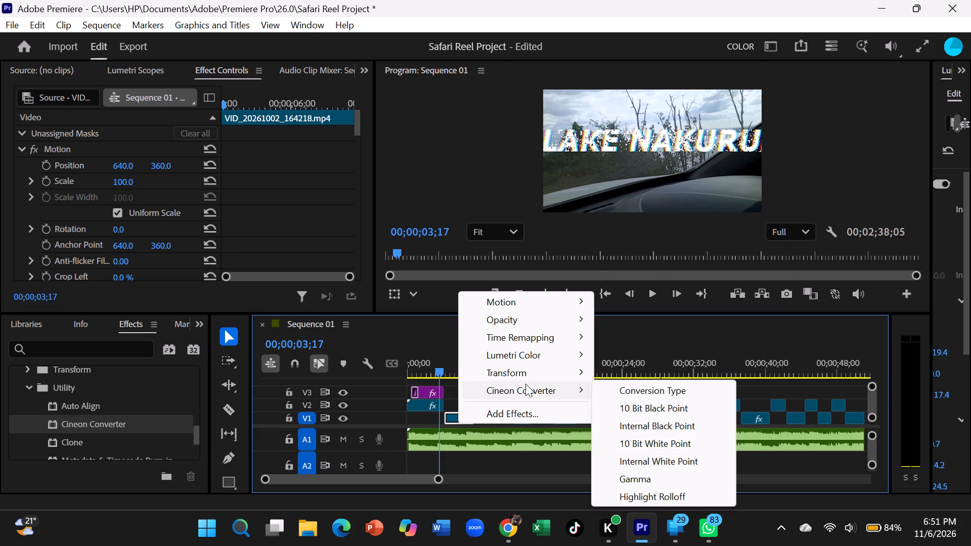
{"action": "scroll", "coordinate": [670, 427], "scroll_direction": "down", "scroll_amount": 4}
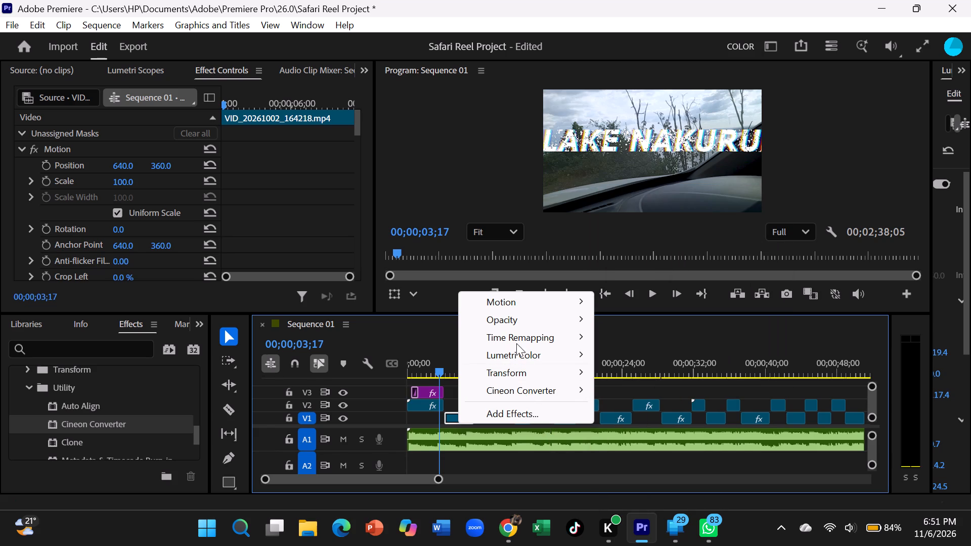
{"action": "left_click", "coordinate": [579, 388]}
{"action": "right_click", "coordinate": [579, 388]}
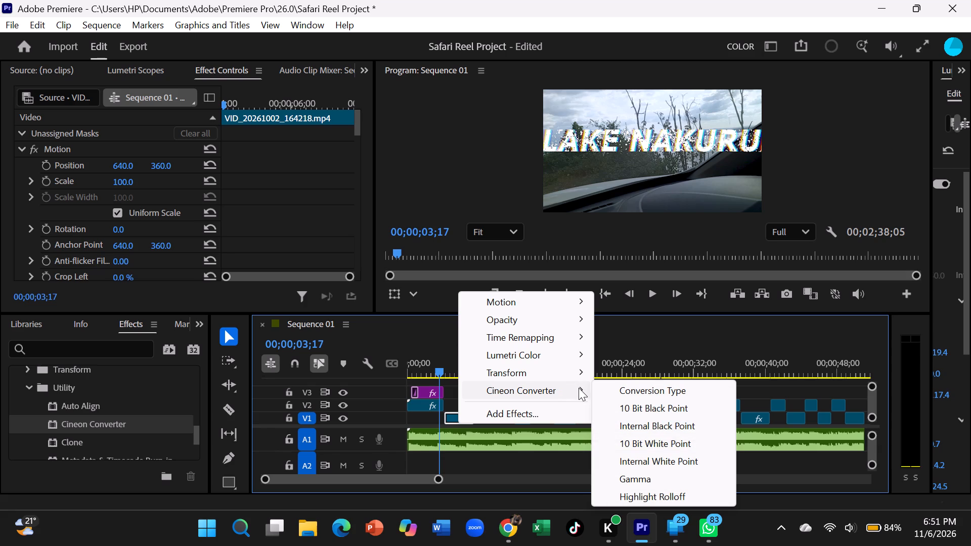
{"action": "right_click", "coordinate": [584, 373]}
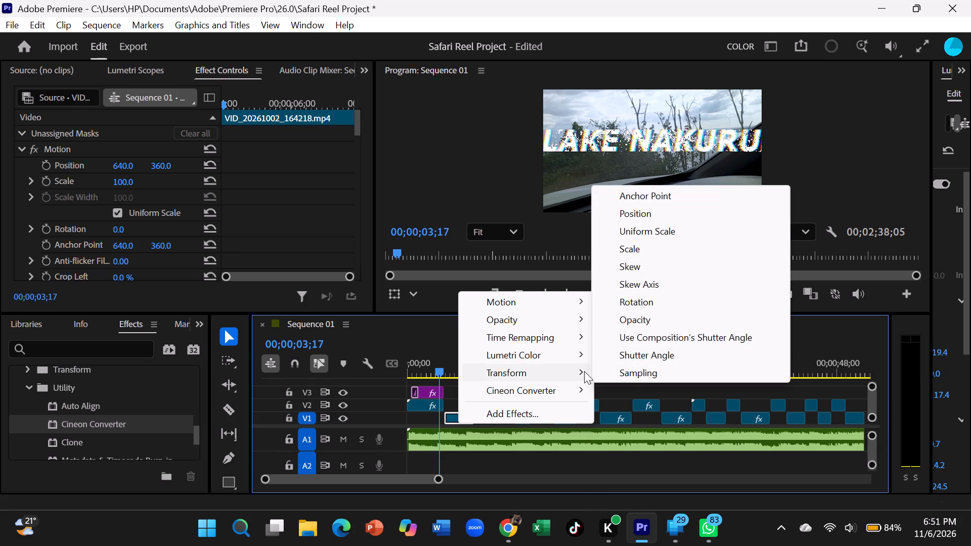
{"action": "left_click", "coordinate": [449, 338]}
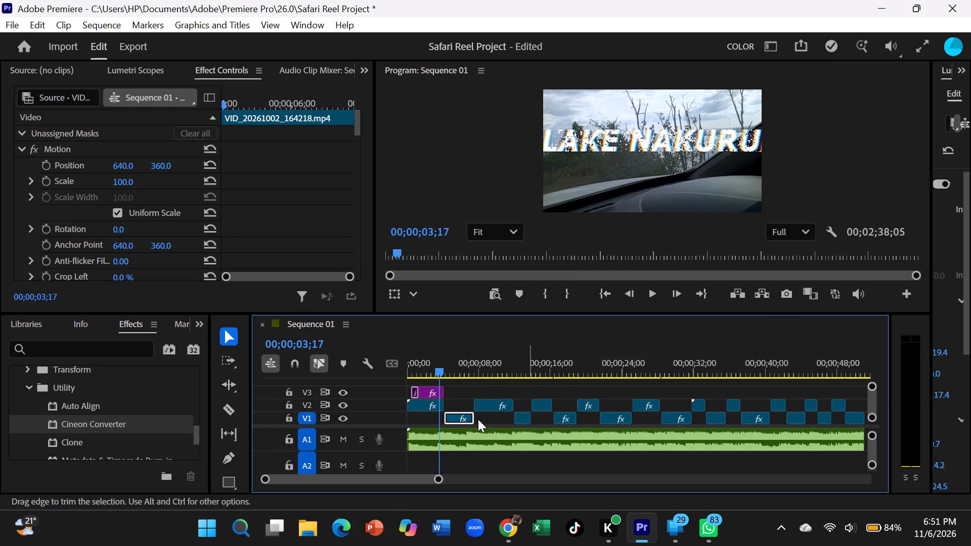
Select the opening V2 clip and browse the video effect categories, including the contents of Utility and Time.
{"action": "left_click", "coordinate": [423, 408]}
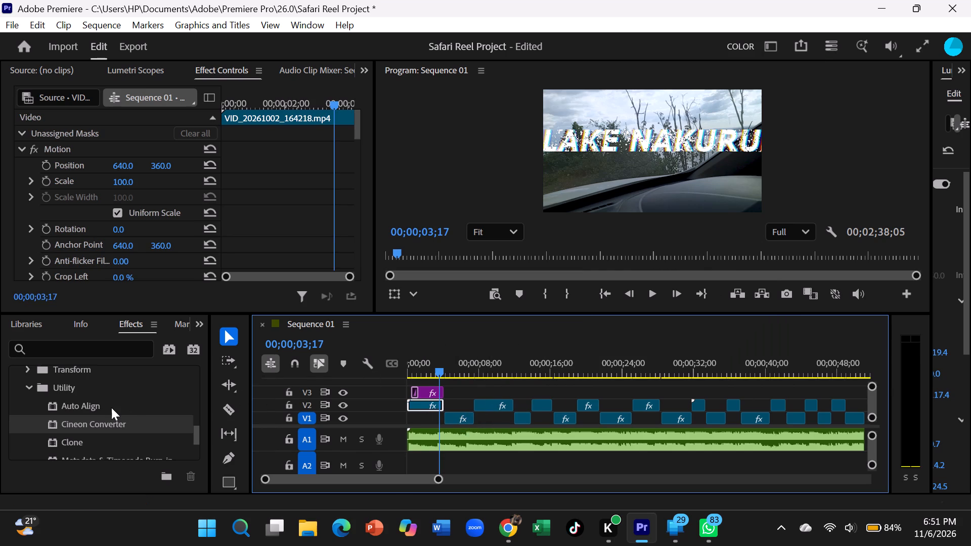
{"action": "scroll", "coordinate": [111, 407], "scroll_direction": "down", "scroll_amount": 4}
{"action": "scroll", "coordinate": [111, 407], "scroll_direction": "up", "scroll_amount": 2}
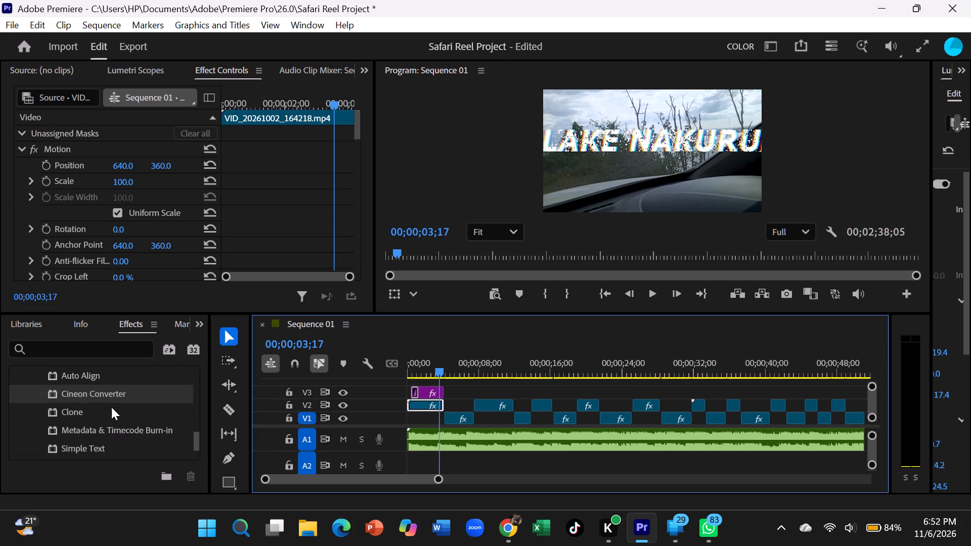
{"action": "scroll", "coordinate": [111, 407], "scroll_direction": "up", "scroll_amount": 2}
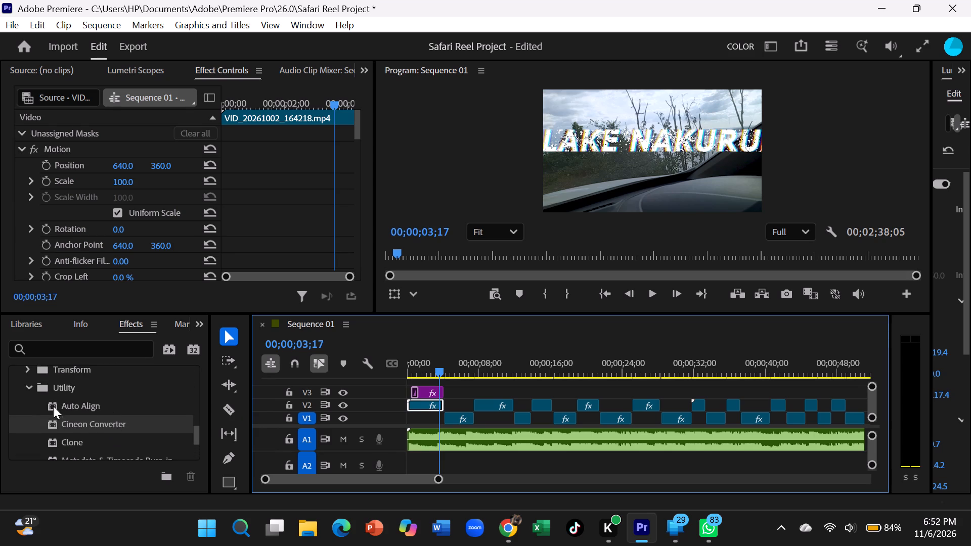
{"action": "left_click", "coordinate": [30, 383]}
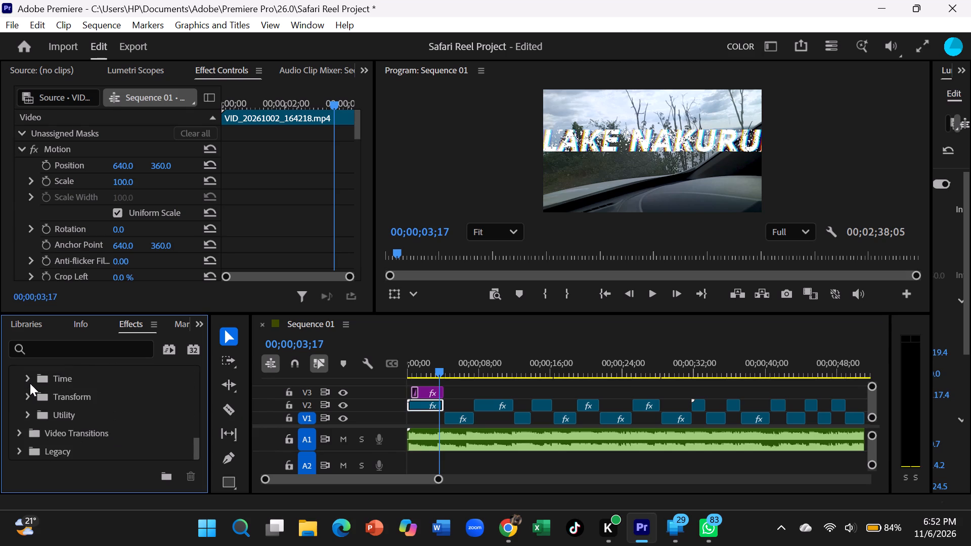
{"action": "left_click", "coordinate": [29, 380]}
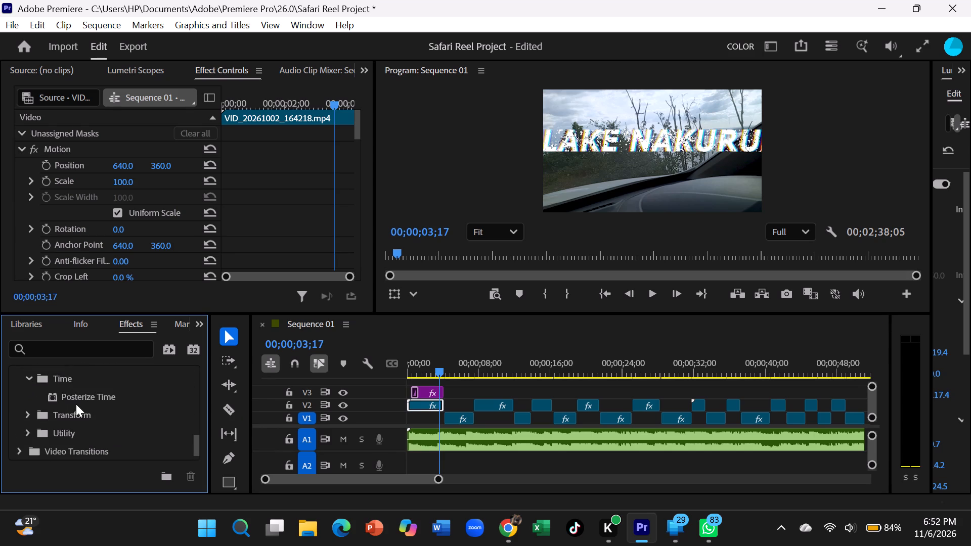
{"action": "left_click", "coordinate": [24, 375]}
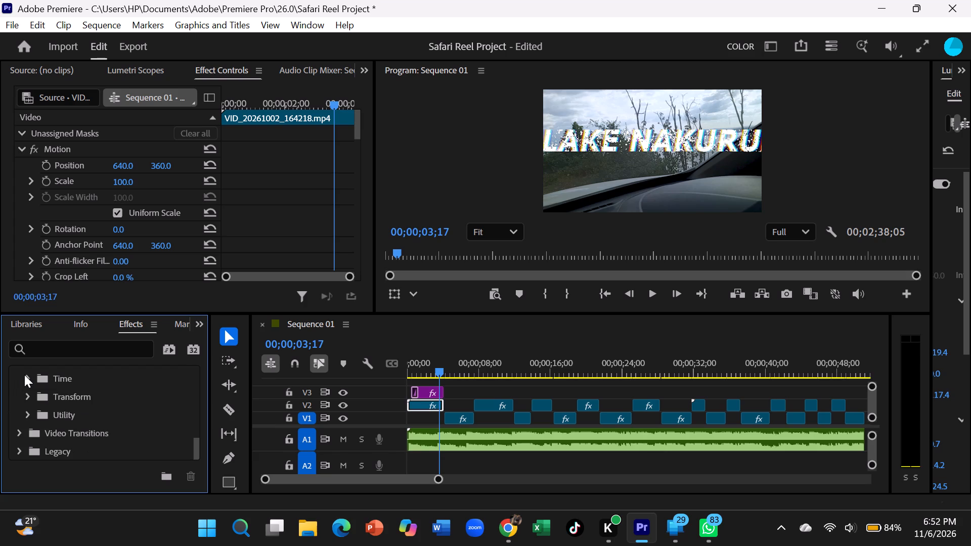
{"action": "scroll", "coordinate": [37, 411], "scroll_direction": "up", "scroll_amount": 6}
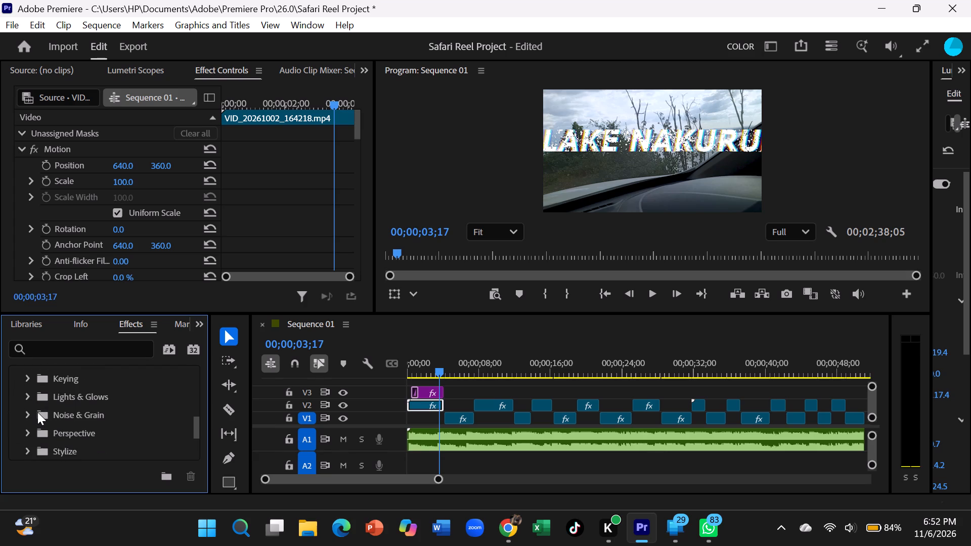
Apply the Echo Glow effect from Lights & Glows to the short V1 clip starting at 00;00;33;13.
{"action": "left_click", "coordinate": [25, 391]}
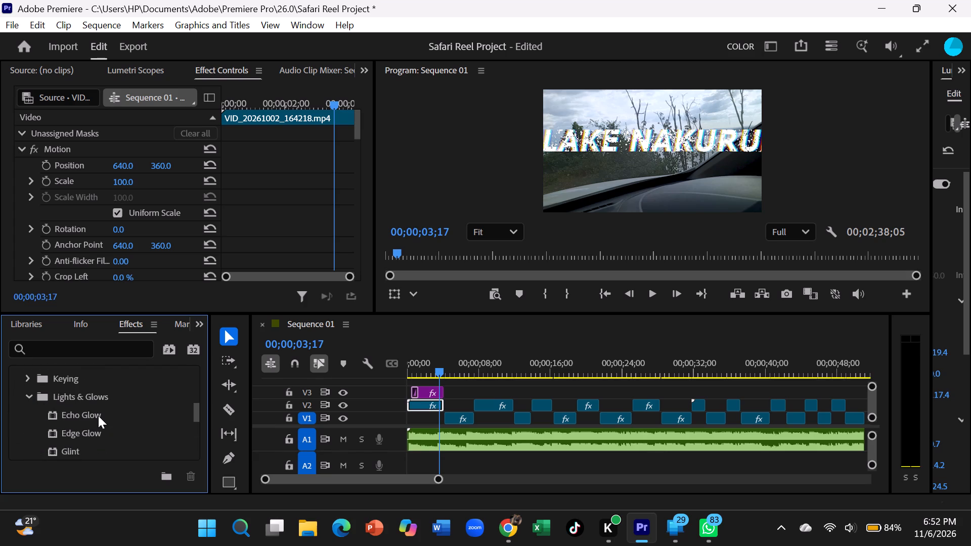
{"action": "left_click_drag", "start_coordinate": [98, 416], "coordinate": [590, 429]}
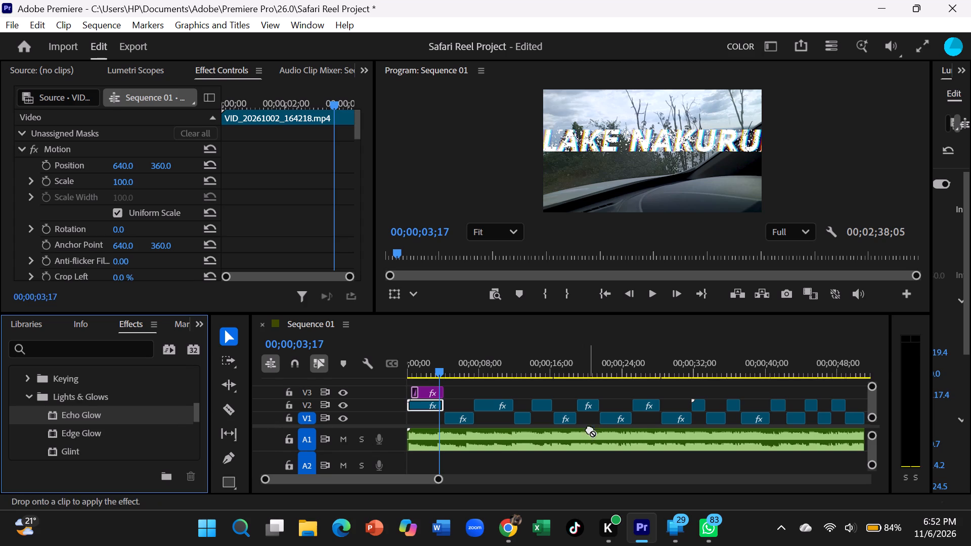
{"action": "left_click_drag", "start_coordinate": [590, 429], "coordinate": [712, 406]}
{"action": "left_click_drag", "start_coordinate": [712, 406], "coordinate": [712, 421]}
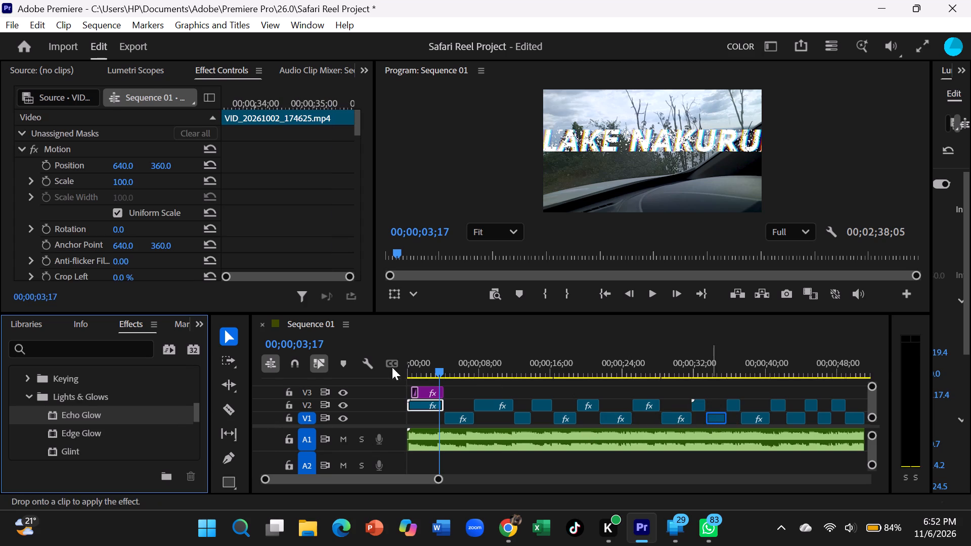
Review the short V1 clip starting at 00;00;33;13 by playing the sequence twice from about 00;00;32;00.
{"action": "left_click_drag", "start_coordinate": [435, 368], "coordinate": [667, 378]}
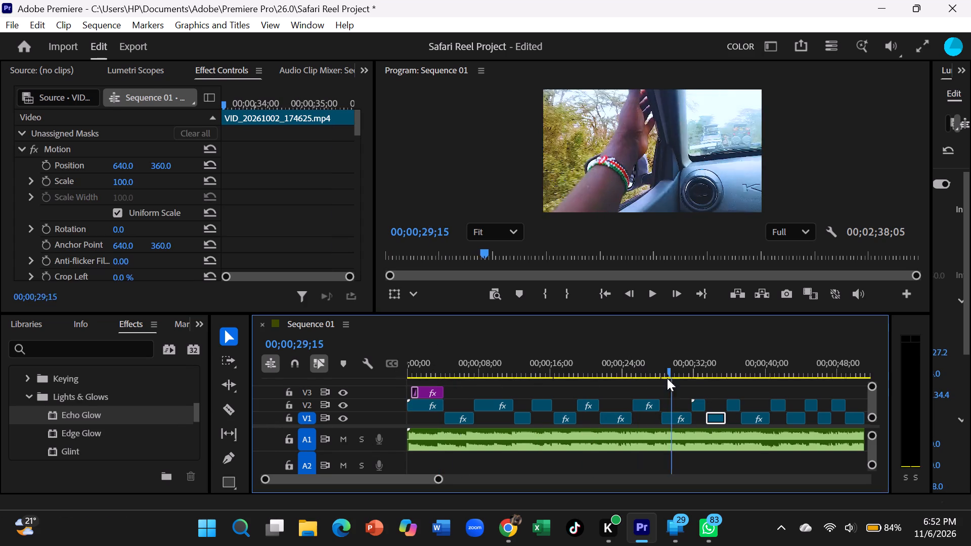
{"action": "left_click_drag", "start_coordinate": [667, 378], "coordinate": [690, 377]}
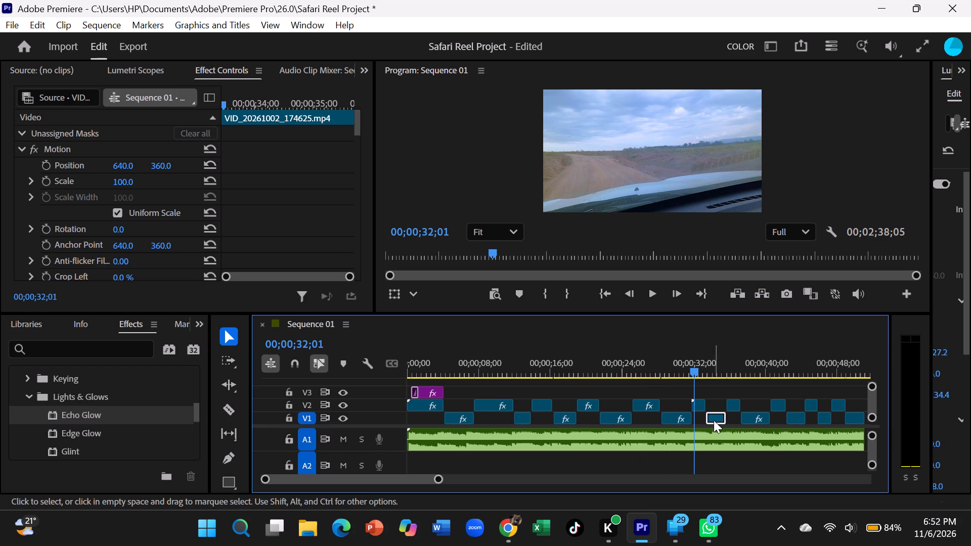
{"action": "left_click", "coordinate": [713, 416]}
{"action": "left_click", "coordinate": [715, 418]}
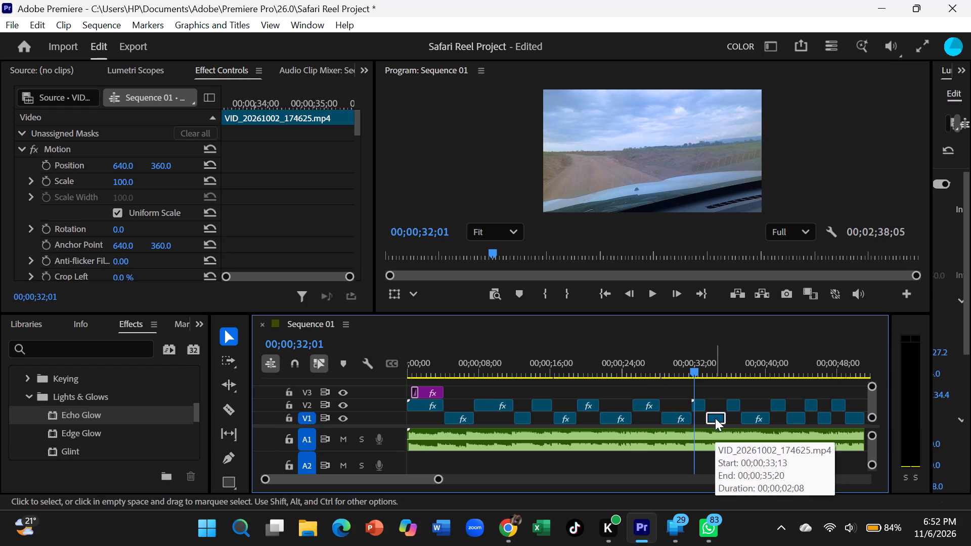
{"action": "right_click", "coordinate": [715, 418]}
{"action": "left_click", "coordinate": [715, 418]}
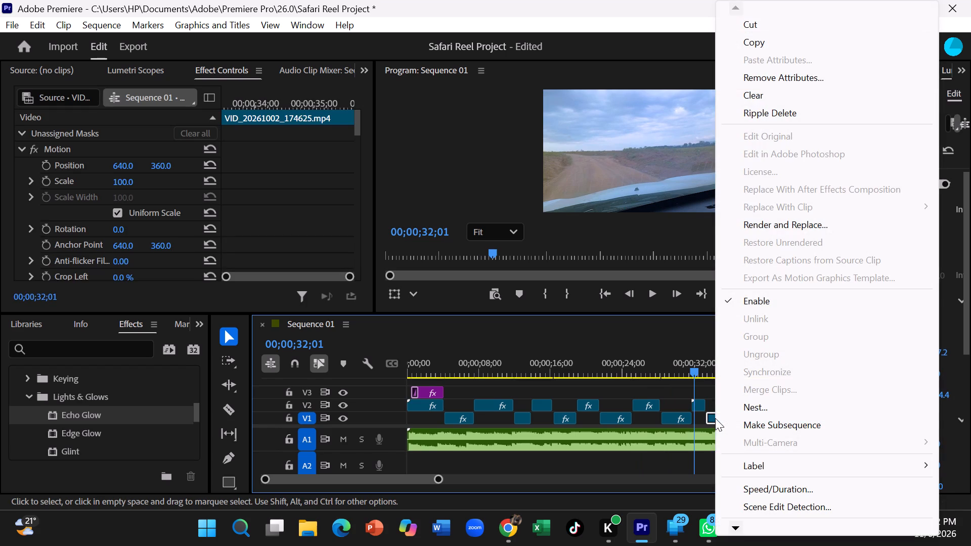
{"action": "left_click", "coordinate": [648, 291]}
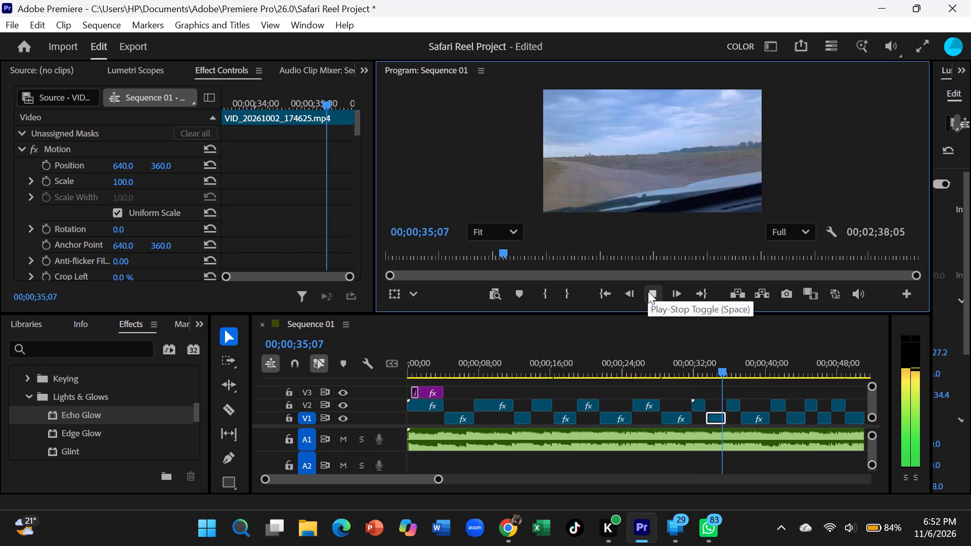
{"action": "left_click", "coordinate": [648, 290]}
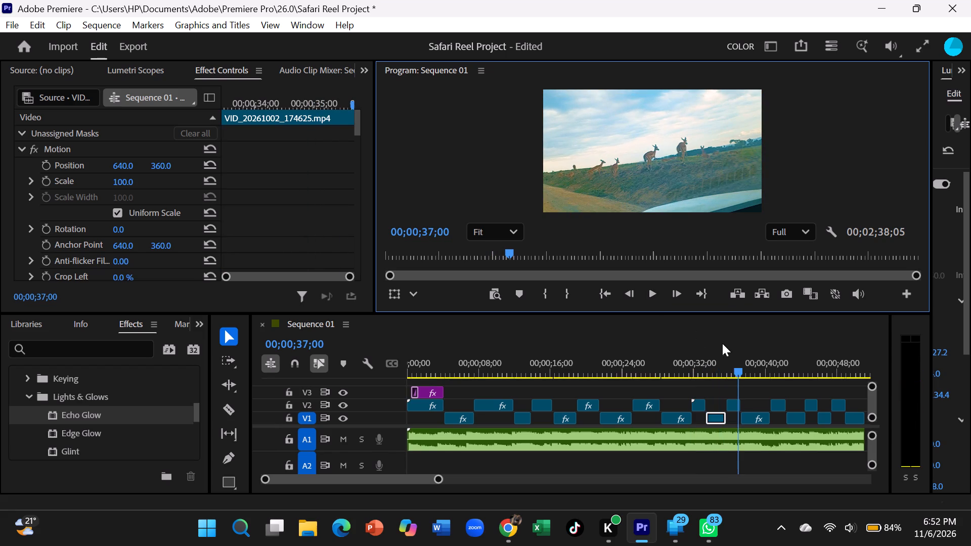
{"action": "left_click_drag", "start_coordinate": [740, 369], "coordinate": [698, 383]}
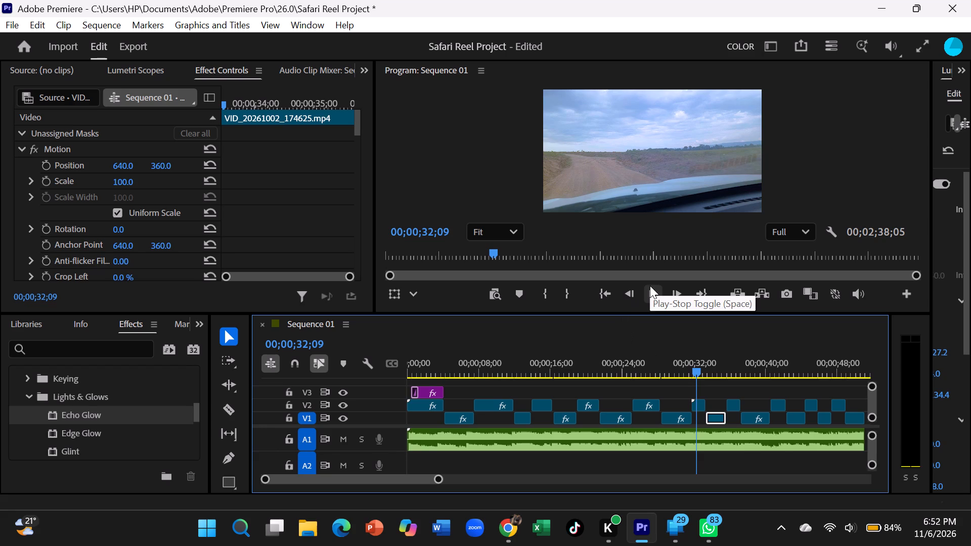
{"action": "left_click", "coordinate": [651, 299]}
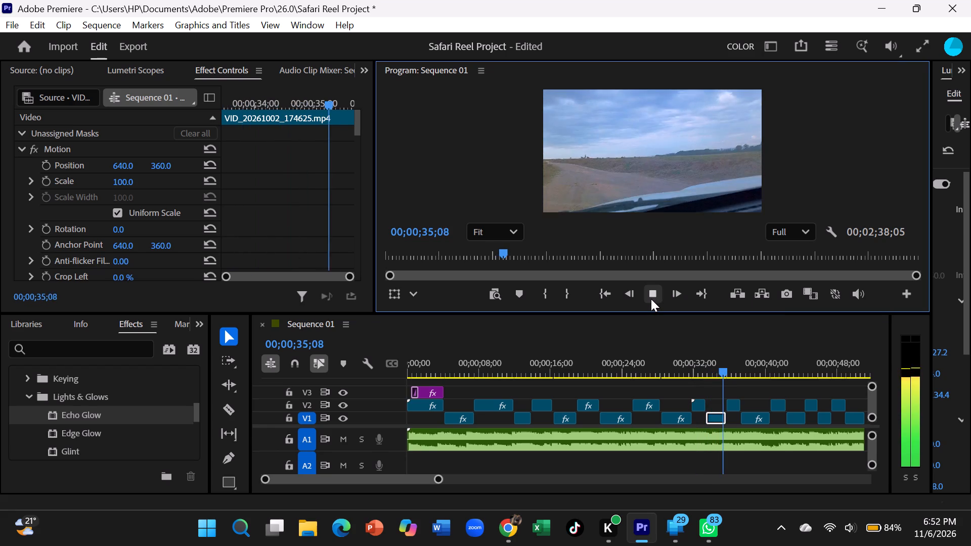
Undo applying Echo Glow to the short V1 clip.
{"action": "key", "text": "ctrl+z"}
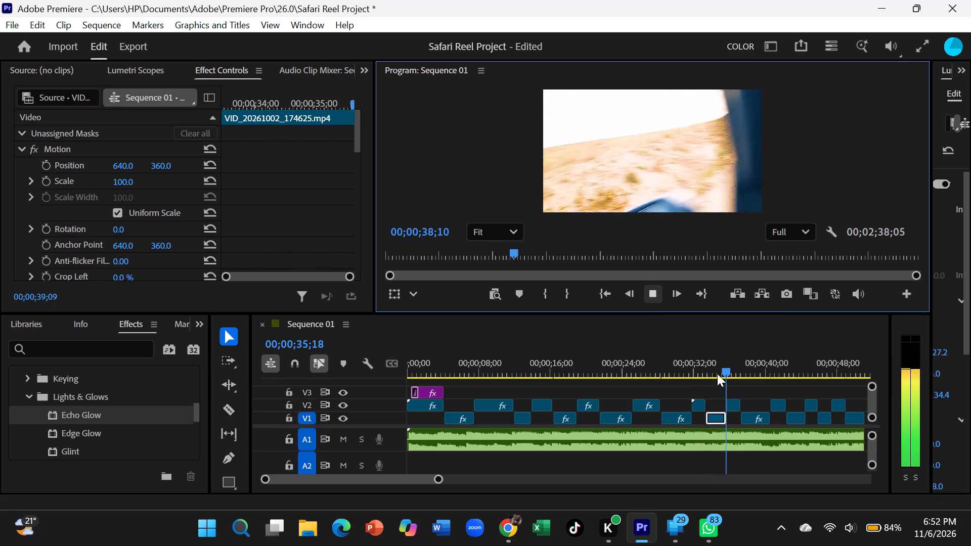
Play the sequence from 00;00;29;12 to about 00;00;54;12 and return the playhead to 00;00;00;00.
{"action": "left_click_drag", "start_coordinate": [729, 377], "coordinate": [696, 383]}
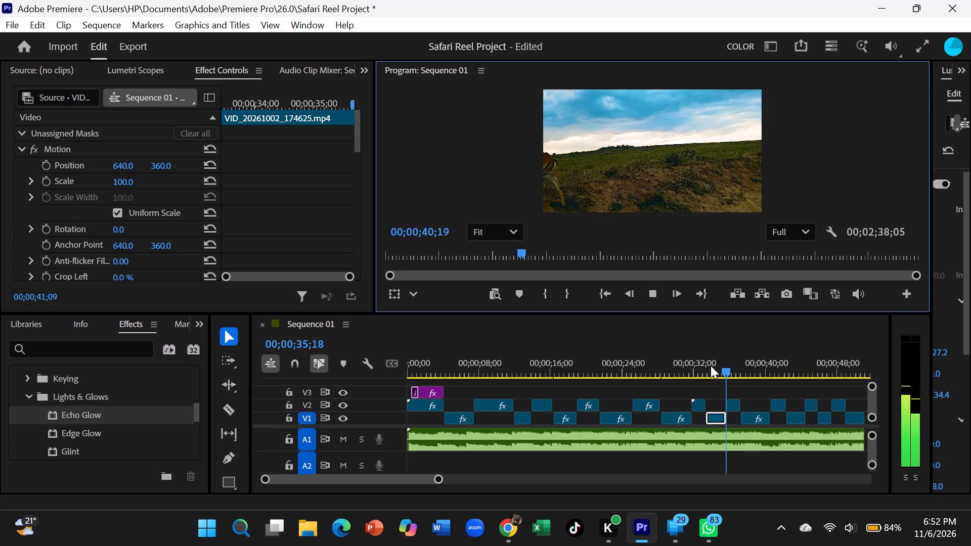
{"action": "left_click_drag", "start_coordinate": [722, 367], "coordinate": [672, 399]}
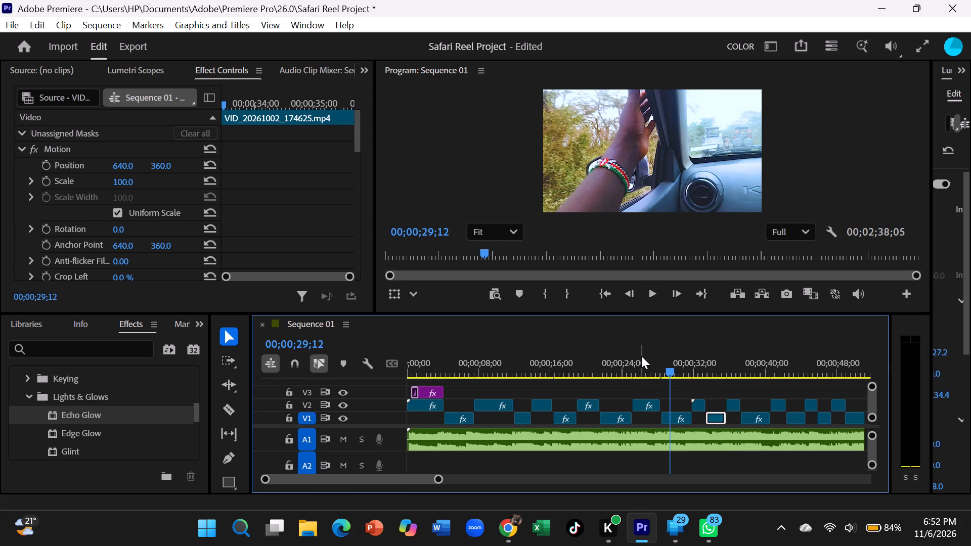
{"action": "left_click", "coordinate": [648, 292]}
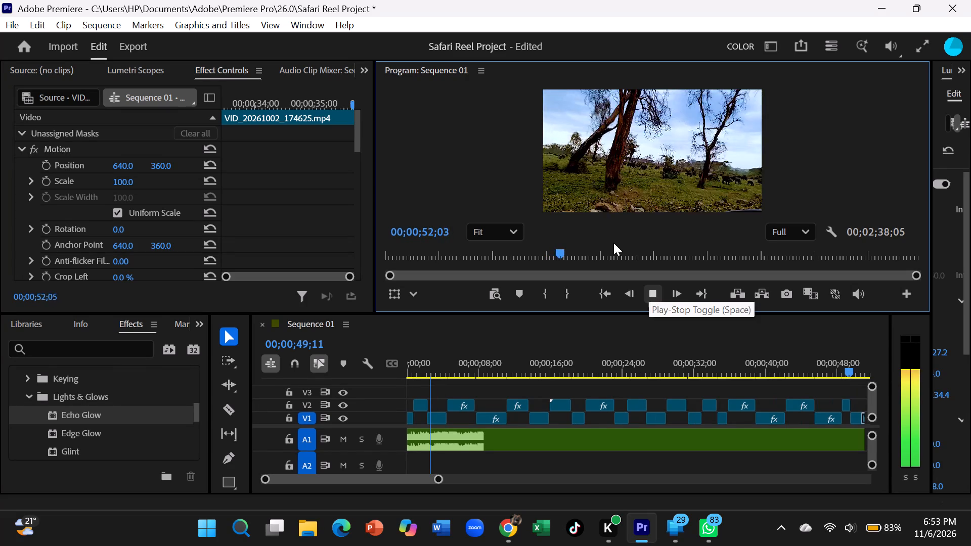
{"action": "left_click", "coordinate": [648, 293]}
{"action": "left_click_drag", "start_coordinate": [477, 366], "coordinate": [472, 370]}
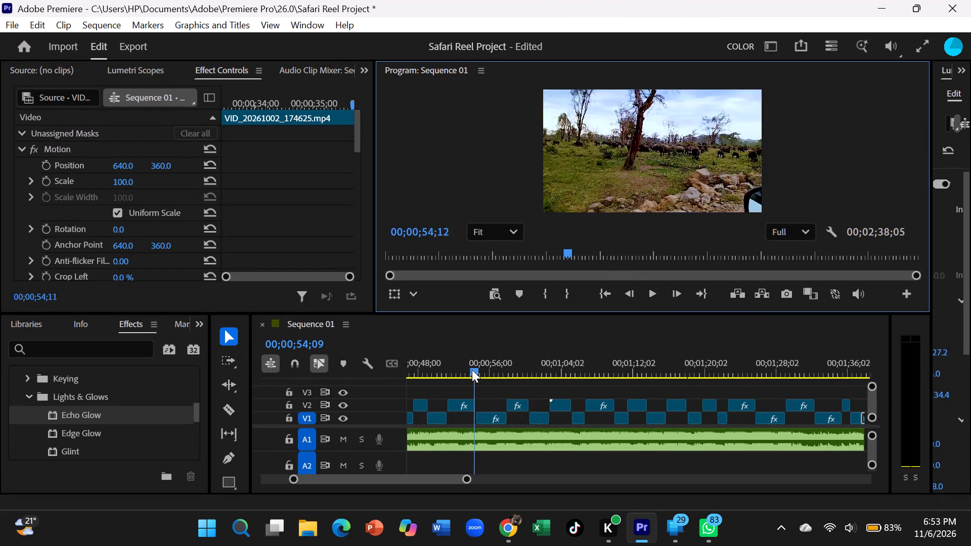
{"action": "left_click_drag", "start_coordinate": [472, 370], "coordinate": [356, 402]}
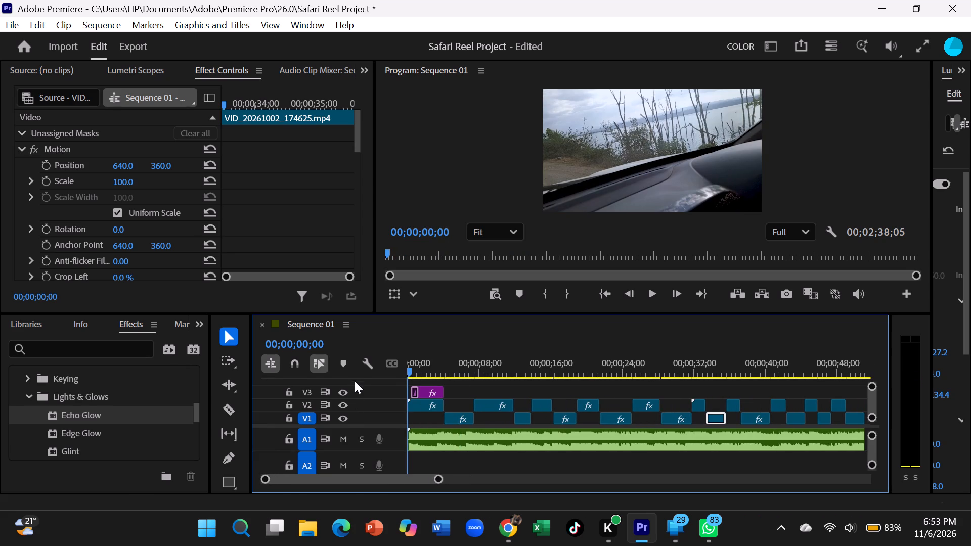
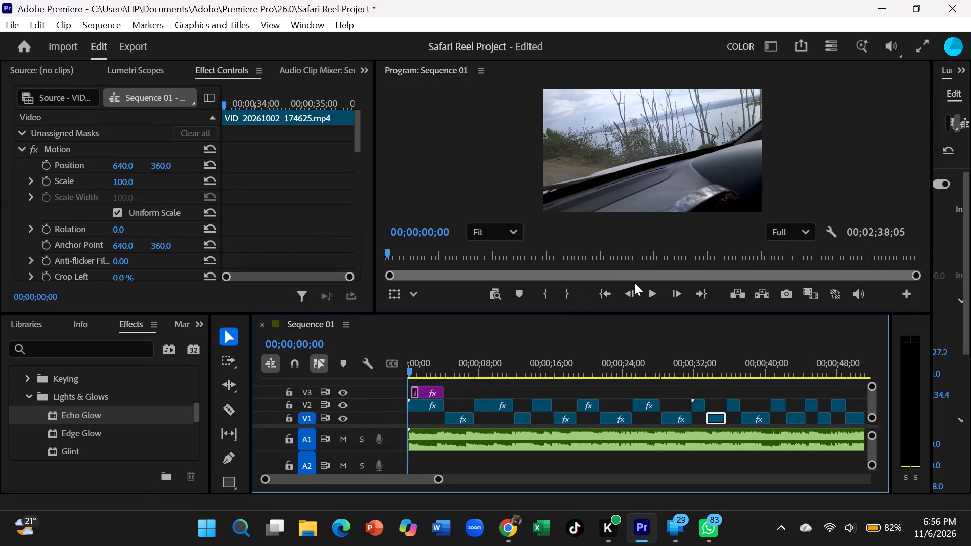
Play the sequence from 00;00;00;00 to about 00;00;43;19, browsing the video effects meanwhile, and deselect the short V1 clip.
{"action": "left_click", "coordinate": [651, 291]}
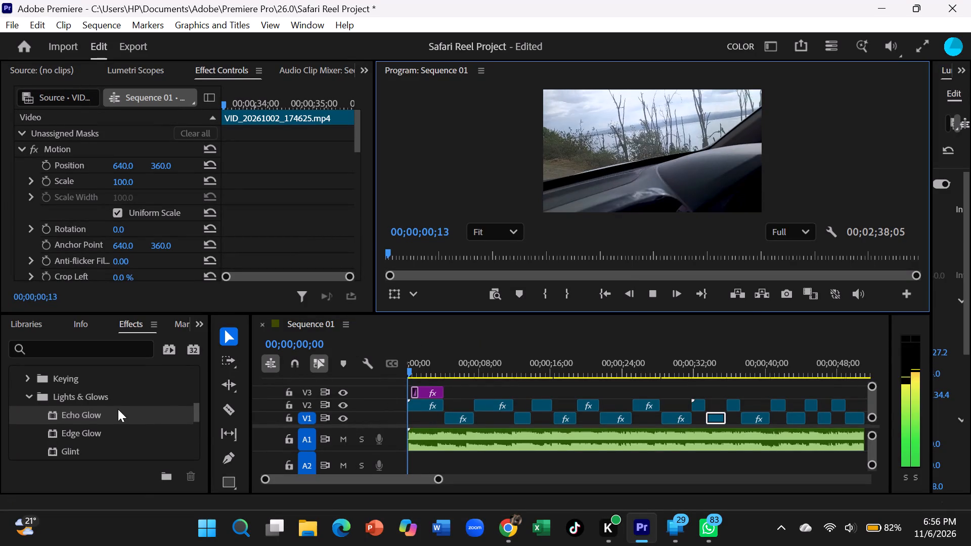
{"action": "scroll", "coordinate": [58, 441], "scroll_direction": "down", "scroll_amount": 1}
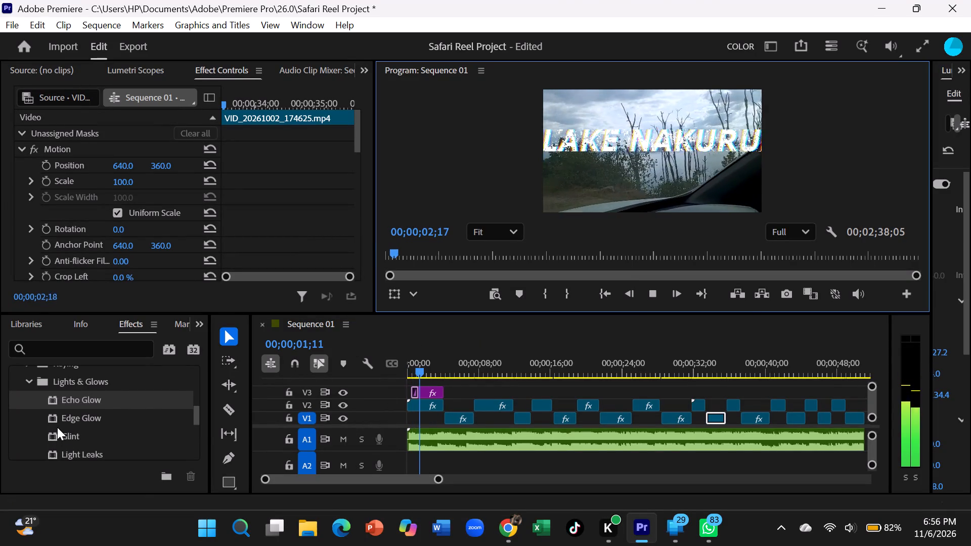
{"action": "scroll", "coordinate": [57, 431], "scroll_direction": "down", "scroll_amount": 1}
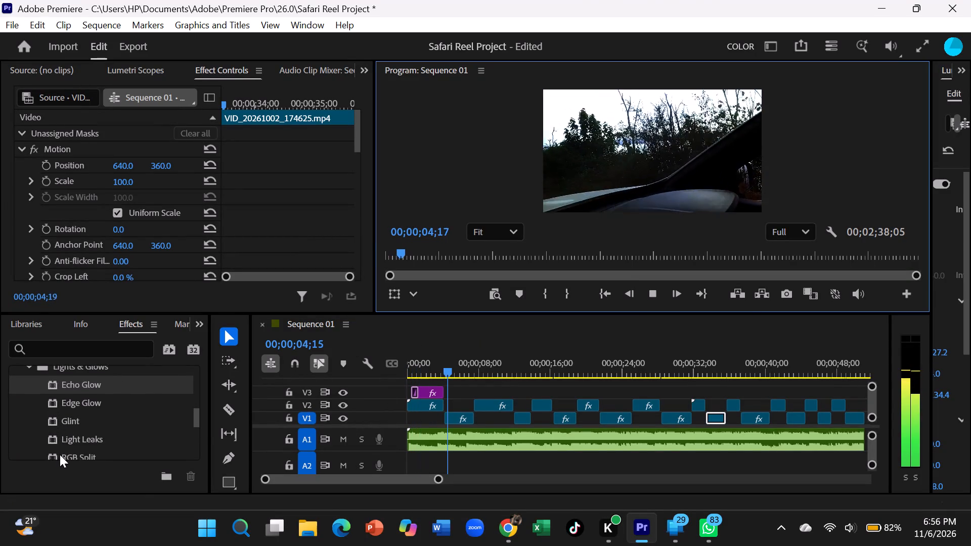
{"action": "scroll", "coordinate": [62, 452], "scroll_direction": "down", "scroll_amount": 2}
{"action": "scroll", "coordinate": [64, 434], "scroll_direction": "up", "scroll_amount": 7}
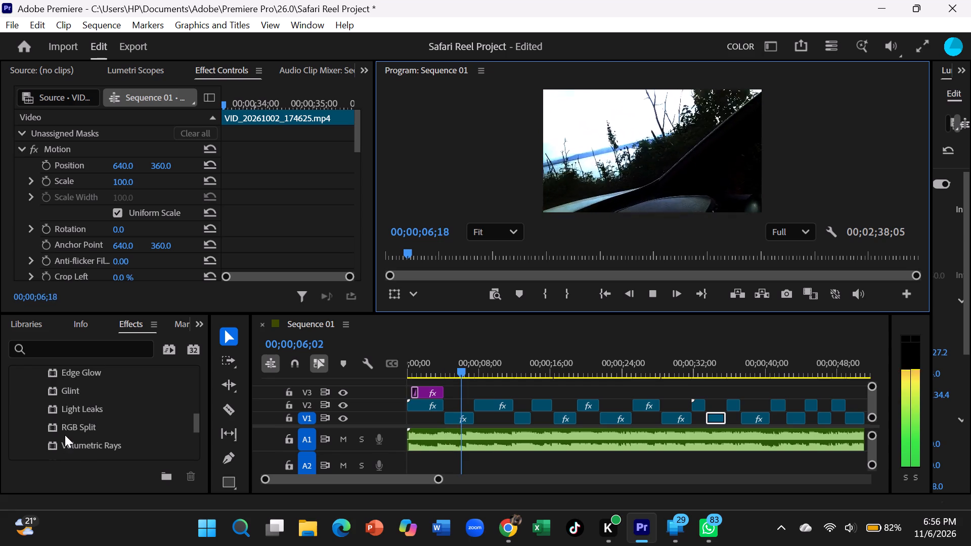
{"action": "scroll", "coordinate": [65, 435], "scroll_direction": "up", "scroll_amount": 11}
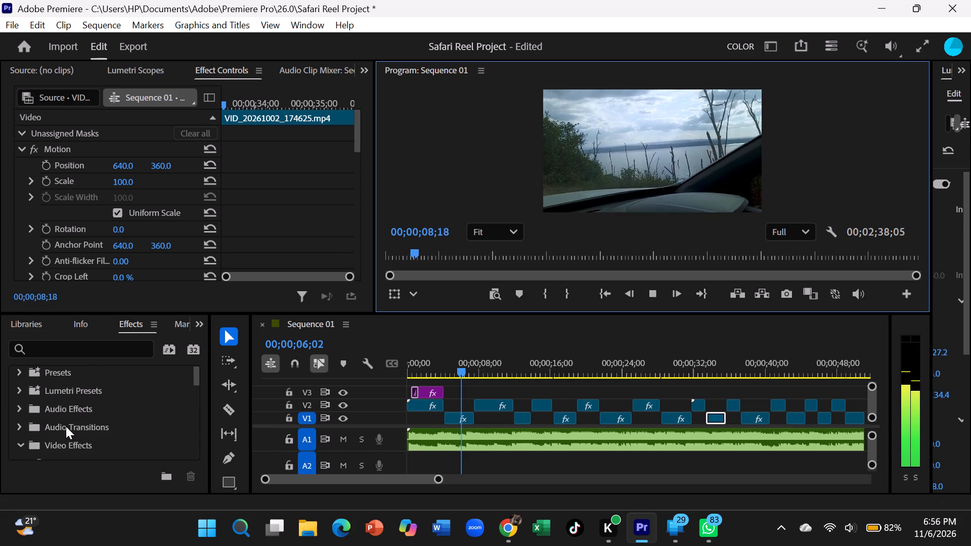
{"action": "scroll", "coordinate": [66, 427], "scroll_direction": "up", "scroll_amount": 7}
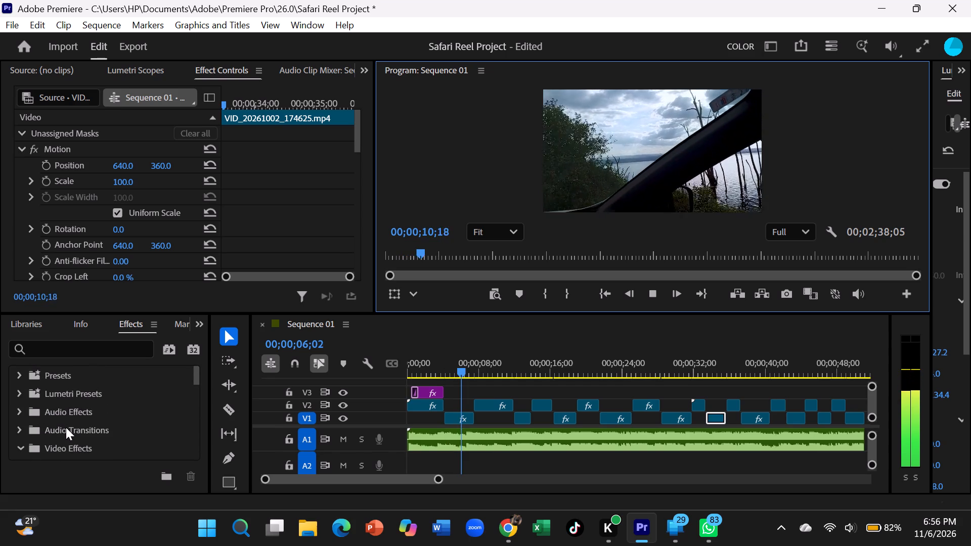
{"action": "scroll", "coordinate": [66, 427], "scroll_direction": "down", "scroll_amount": 1}
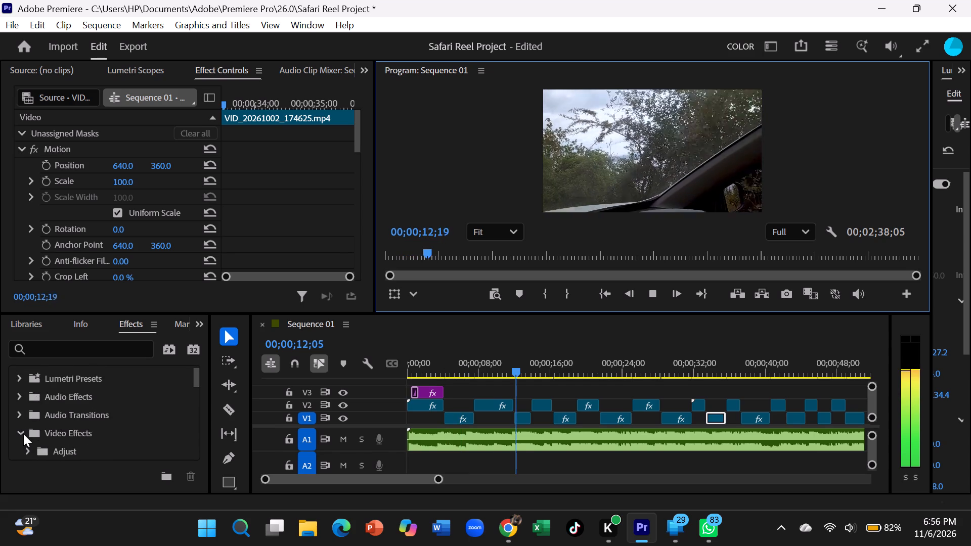
{"action": "left_click", "coordinate": [23, 434]}
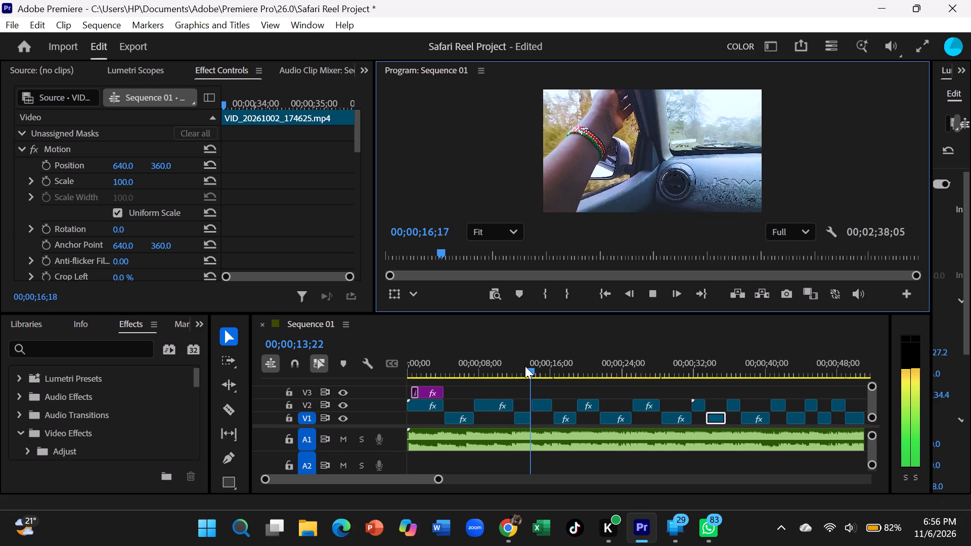
{"action": "left_click", "coordinate": [480, 388]}
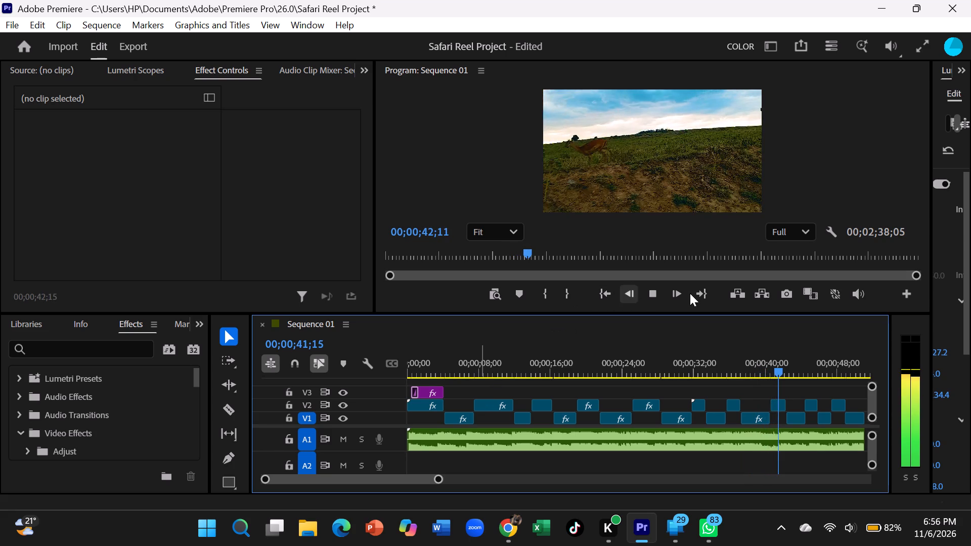
{"action": "left_click", "coordinate": [651, 290]}
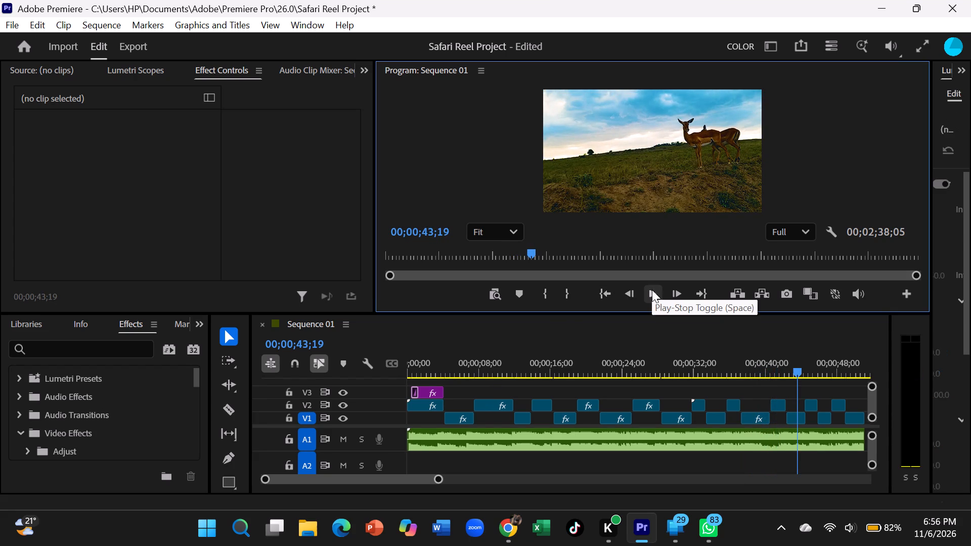
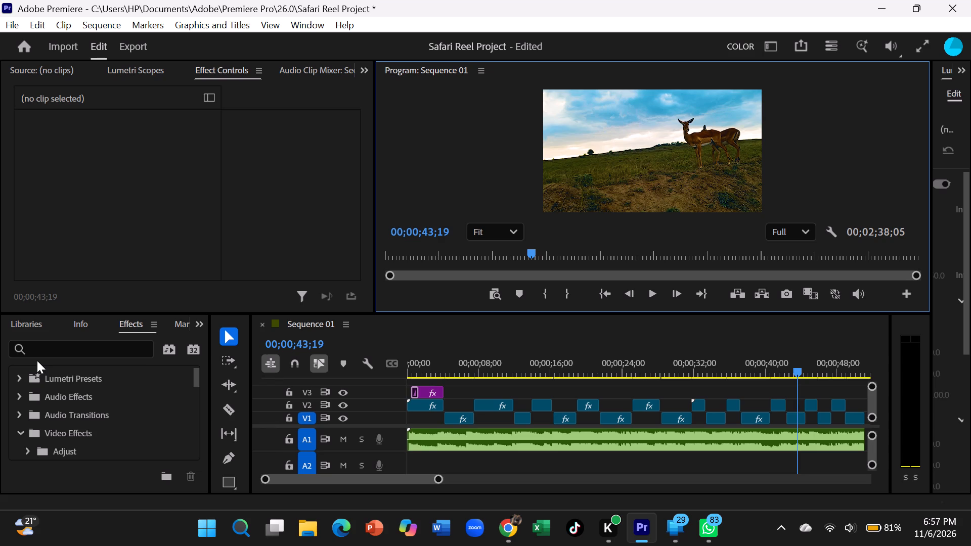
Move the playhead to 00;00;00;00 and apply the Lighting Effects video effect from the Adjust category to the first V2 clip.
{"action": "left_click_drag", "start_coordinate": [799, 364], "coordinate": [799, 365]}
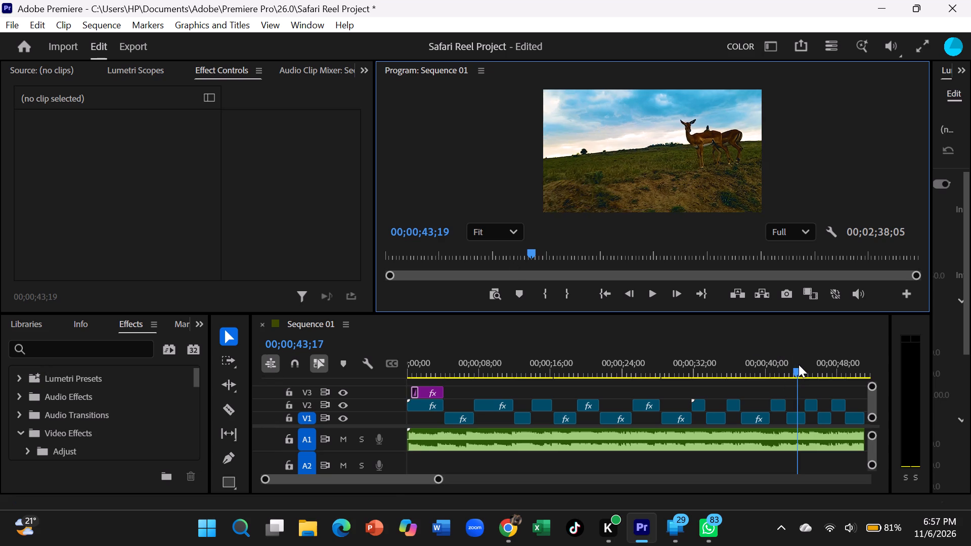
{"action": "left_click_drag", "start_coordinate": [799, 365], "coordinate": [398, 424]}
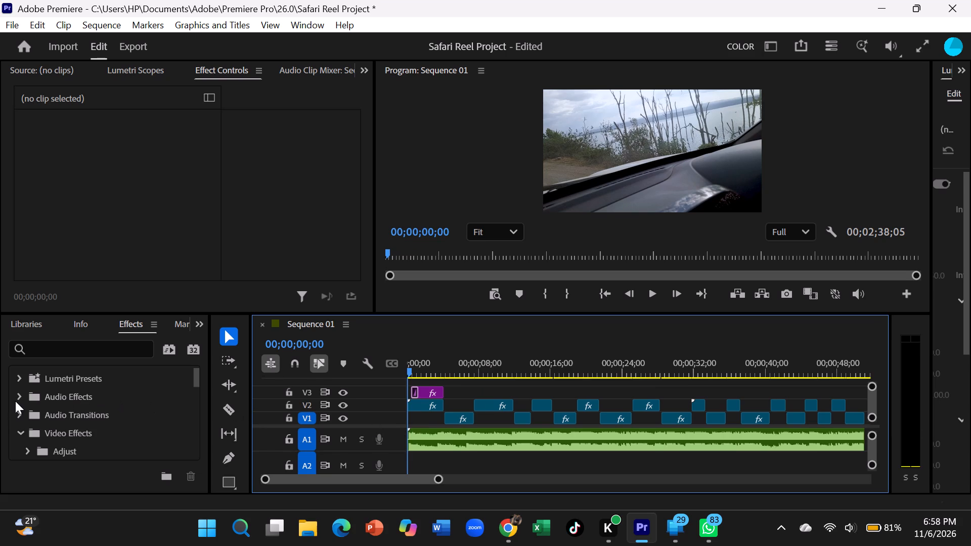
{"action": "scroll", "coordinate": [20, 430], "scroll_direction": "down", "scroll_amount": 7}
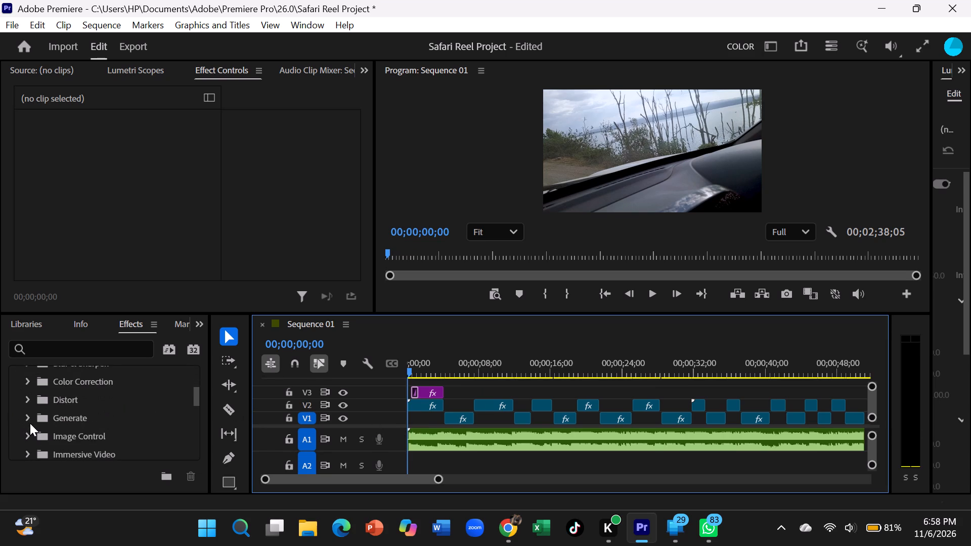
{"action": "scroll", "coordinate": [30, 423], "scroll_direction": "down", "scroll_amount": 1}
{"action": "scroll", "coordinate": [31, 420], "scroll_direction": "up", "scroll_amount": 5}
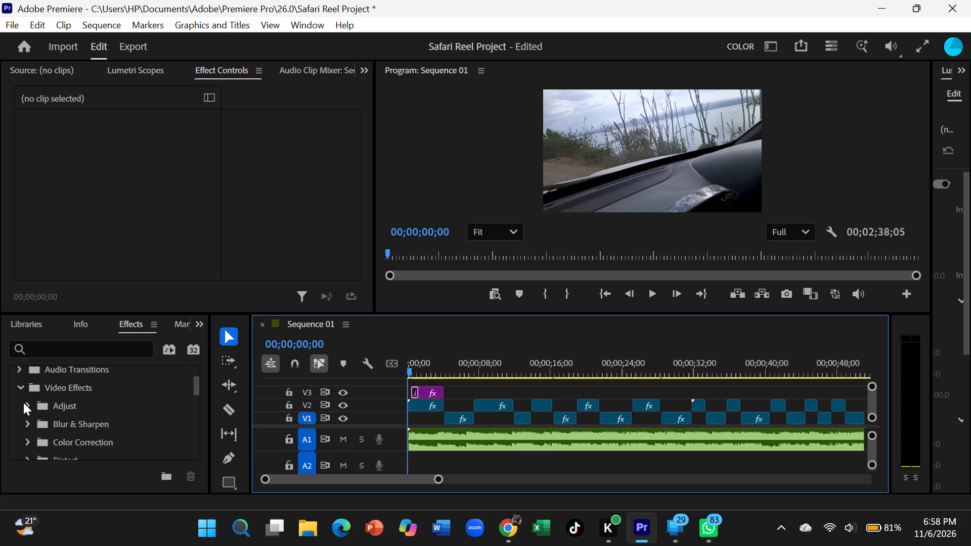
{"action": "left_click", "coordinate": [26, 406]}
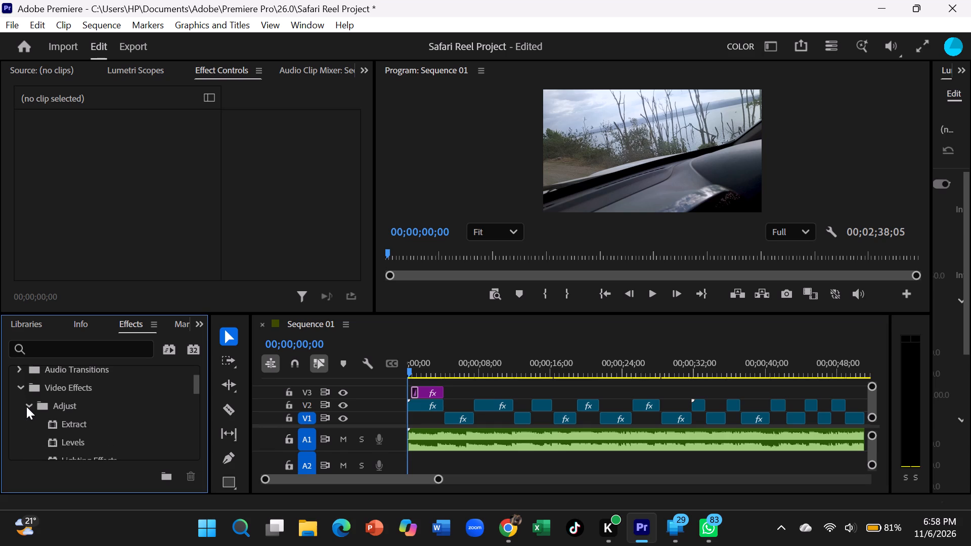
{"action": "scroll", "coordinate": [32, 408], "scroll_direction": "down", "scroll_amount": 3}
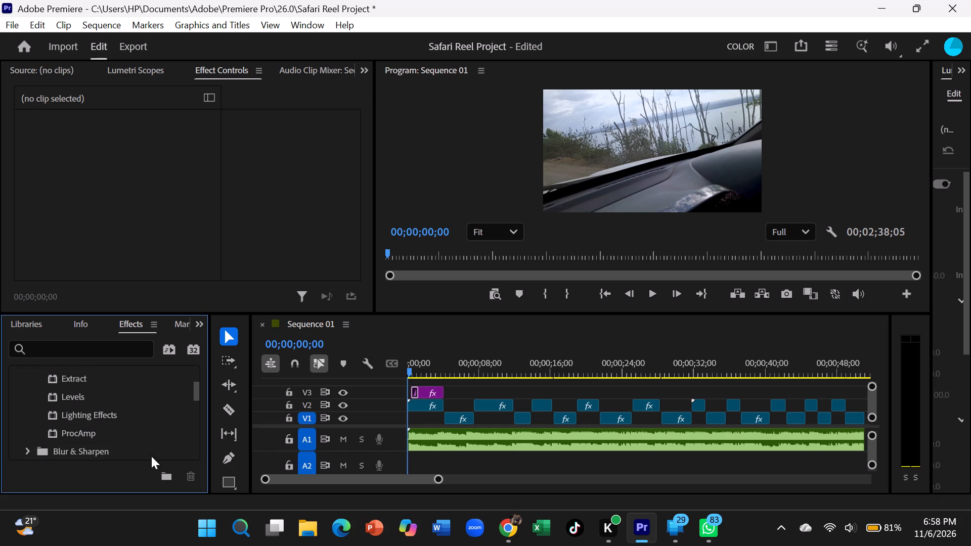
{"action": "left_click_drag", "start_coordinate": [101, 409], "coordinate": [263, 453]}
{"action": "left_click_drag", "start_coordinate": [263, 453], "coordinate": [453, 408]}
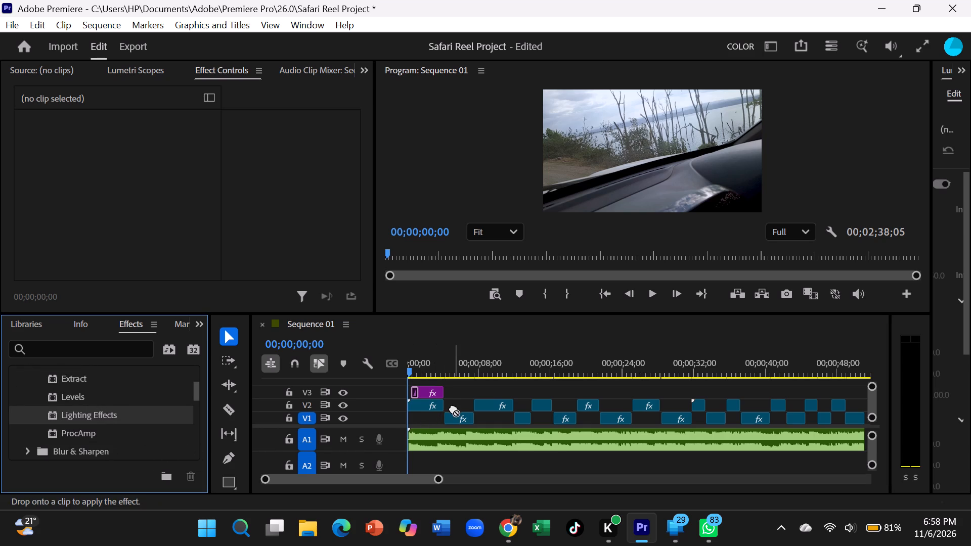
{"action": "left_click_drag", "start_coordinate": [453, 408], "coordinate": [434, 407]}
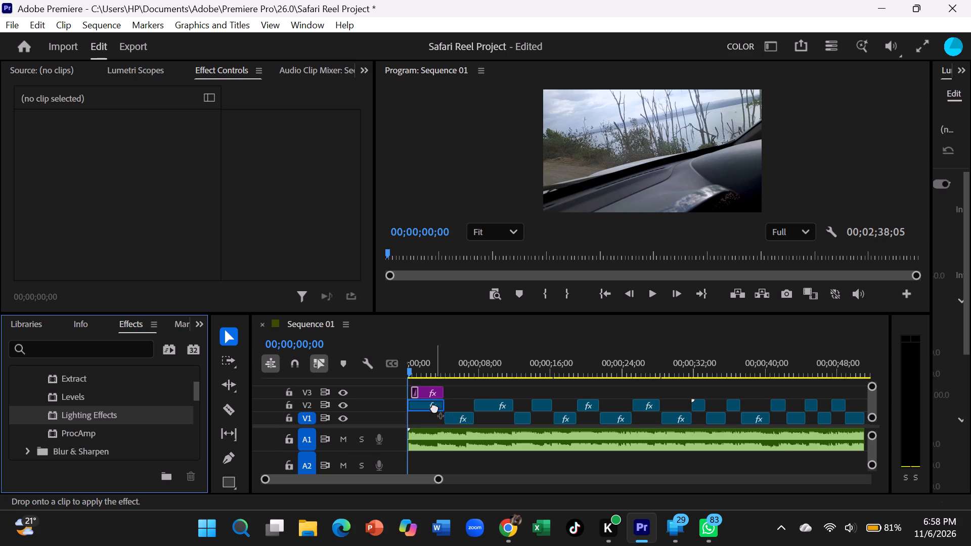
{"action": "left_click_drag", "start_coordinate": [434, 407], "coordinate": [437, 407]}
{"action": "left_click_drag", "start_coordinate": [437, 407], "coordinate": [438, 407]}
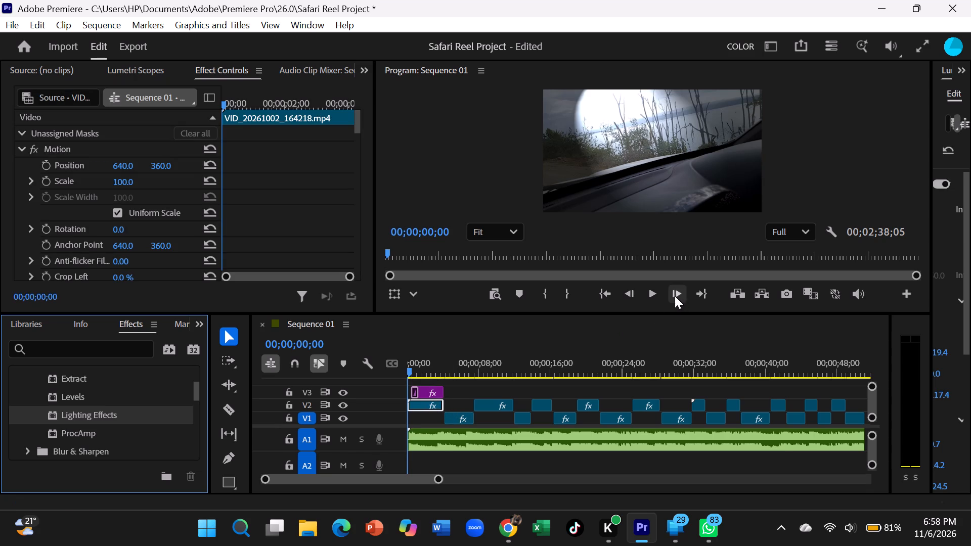
Play the sequence from 00;00;00;00 to preview the lighting on the opening clip.
{"action": "left_click", "coordinate": [655, 290]}
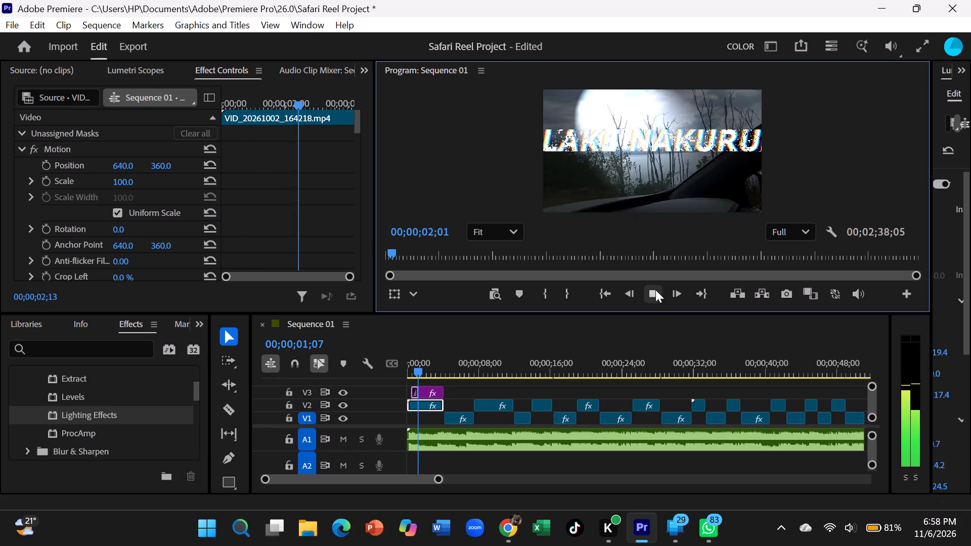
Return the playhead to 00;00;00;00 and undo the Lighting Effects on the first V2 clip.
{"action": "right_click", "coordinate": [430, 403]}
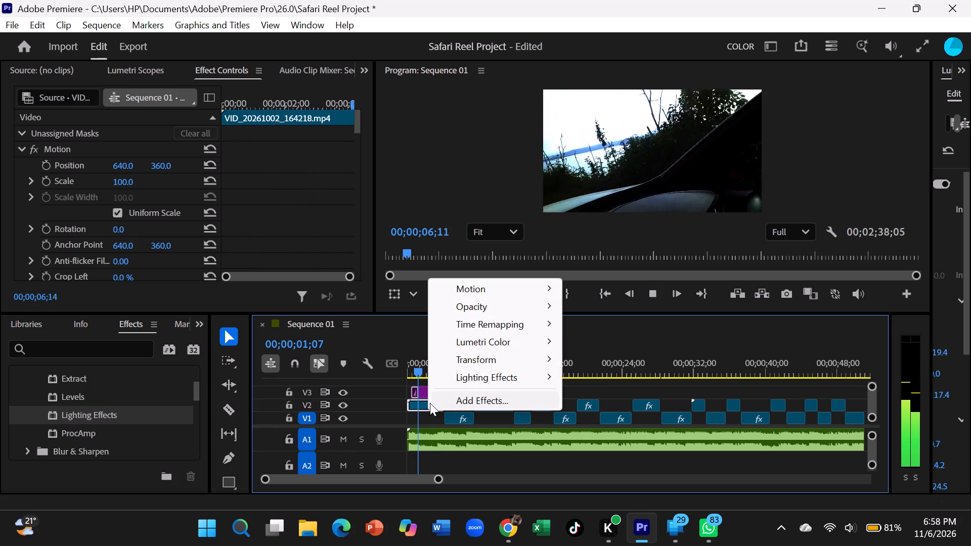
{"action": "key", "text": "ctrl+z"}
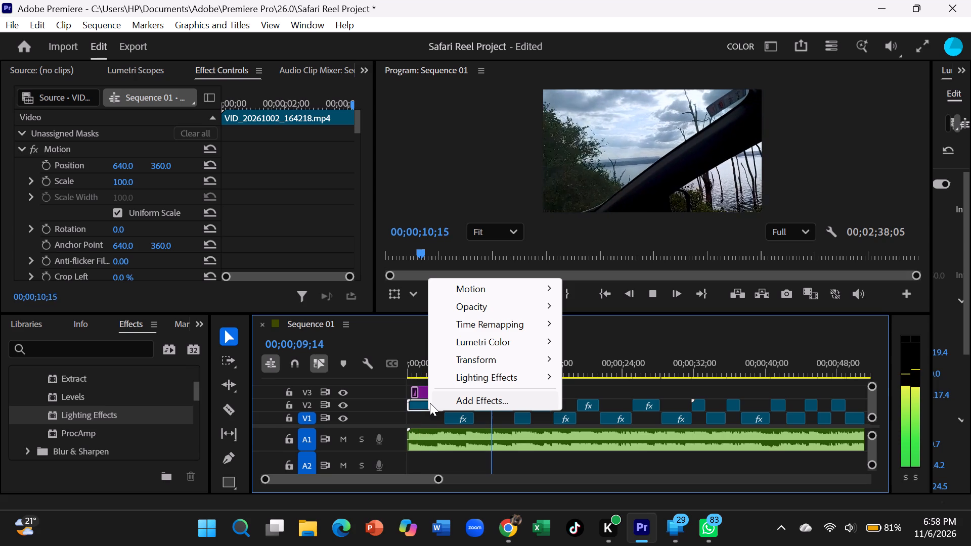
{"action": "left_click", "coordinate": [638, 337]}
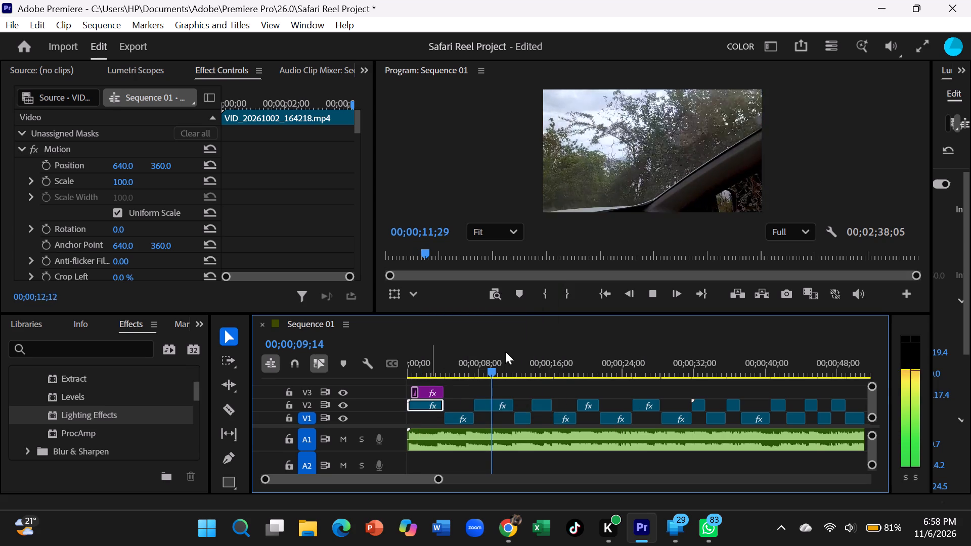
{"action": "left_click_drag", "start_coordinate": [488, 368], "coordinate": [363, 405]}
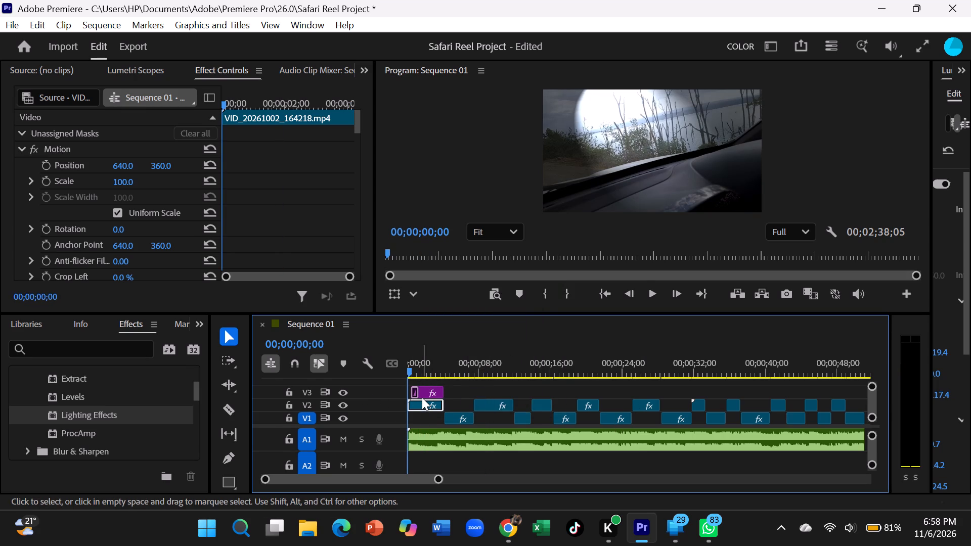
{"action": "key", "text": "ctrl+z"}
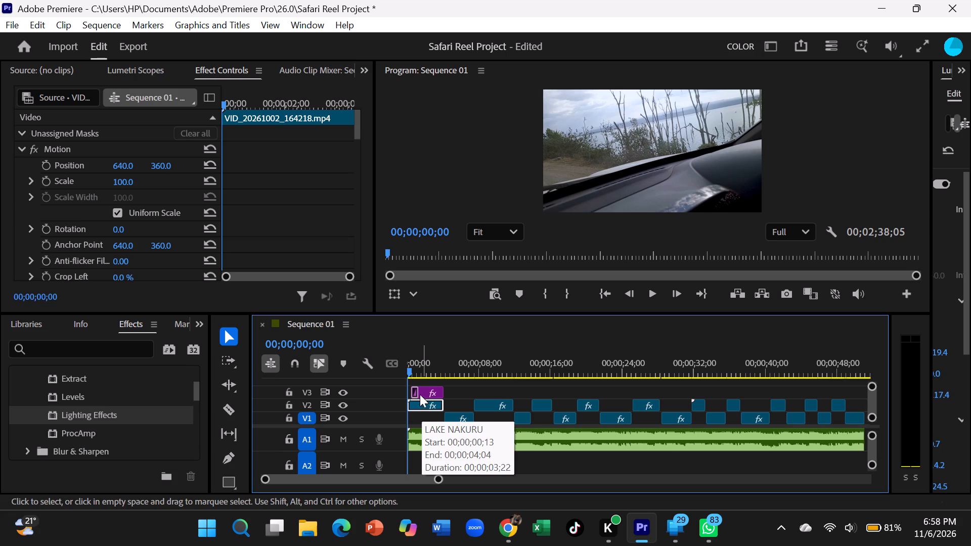
Collapse the Adjust and Video Effects categories and expand Video Transitions in the effects list.
{"action": "scroll", "coordinate": [79, 422], "scroll_direction": "down", "scroll_amount": 2}
{"action": "scroll", "coordinate": [78, 423], "scroll_direction": "up", "scroll_amount": 1}
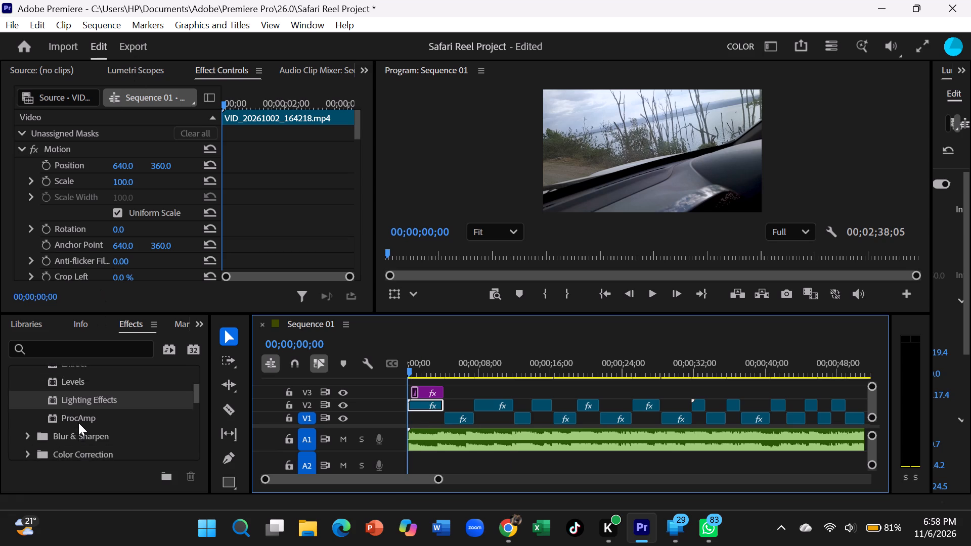
{"action": "scroll", "coordinate": [78, 423], "scroll_direction": "up", "scroll_amount": 4}
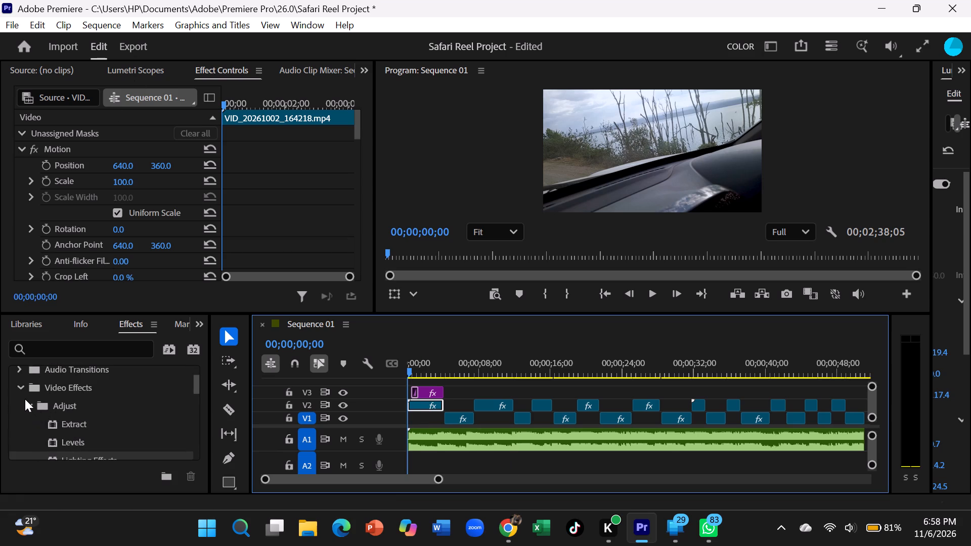
{"action": "left_click", "coordinate": [25, 399]}
{"action": "scroll", "coordinate": [24, 398], "scroll_direction": "down", "scroll_amount": 2}
{"action": "scroll", "coordinate": [24, 397], "scroll_direction": "up", "scroll_amount": 2}
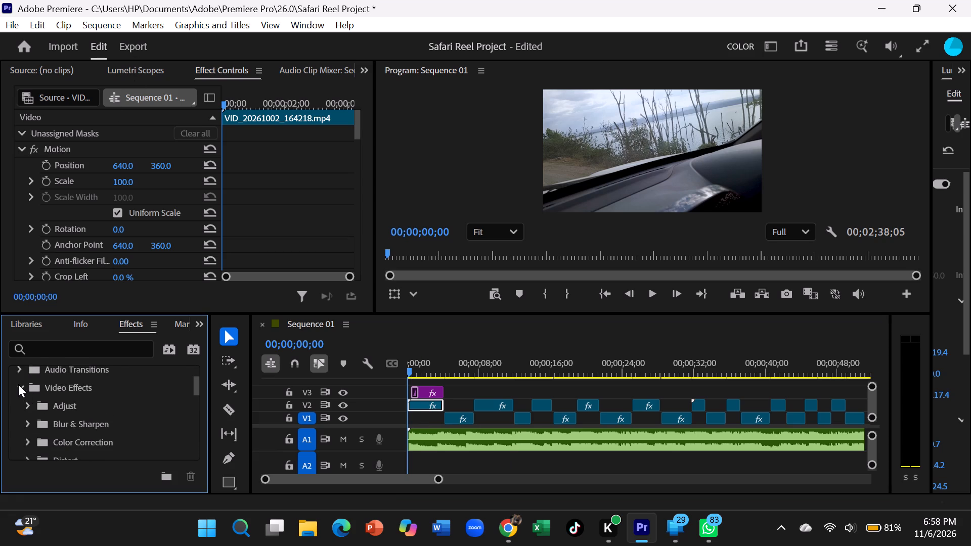
{"action": "left_click", "coordinate": [18, 384]}
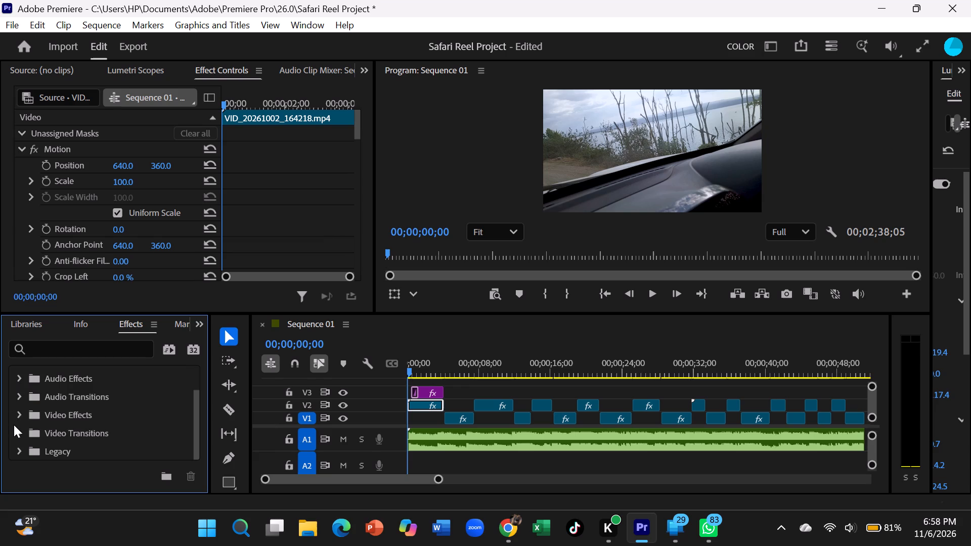
{"action": "left_click", "coordinate": [14, 428]}
{"action": "scroll", "coordinate": [62, 438], "scroll_direction": "down", "scroll_amount": 1}
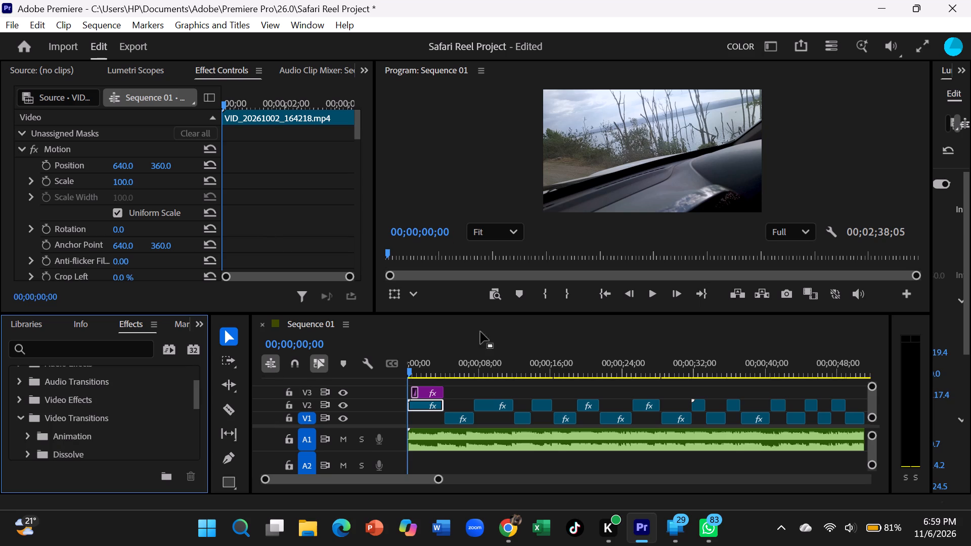
Play the opening of the sequence from 00;00;00;00 and stop at 00;00;01;29.
{"action": "left_click_drag", "start_coordinate": [406, 369], "coordinate": [370, 372]}
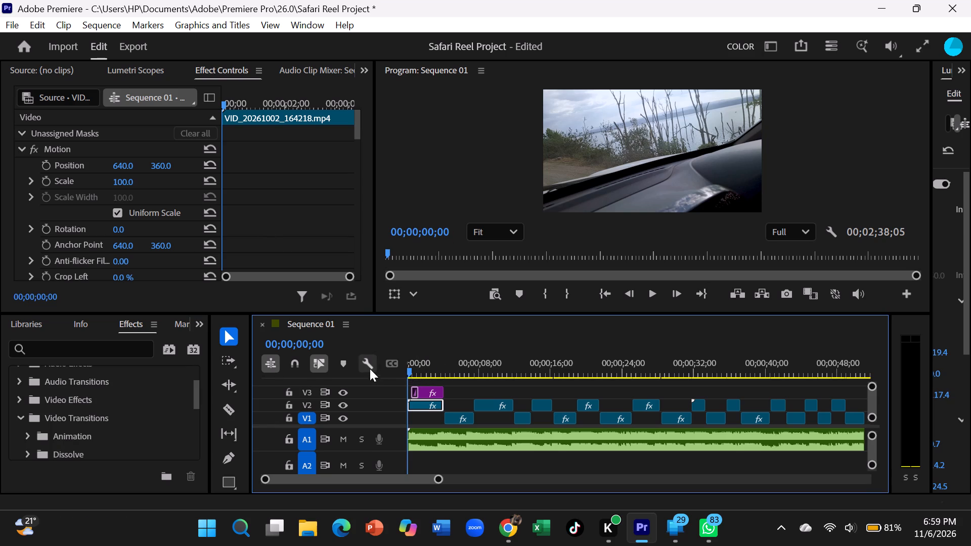
{"action": "left_click", "coordinate": [645, 297]}
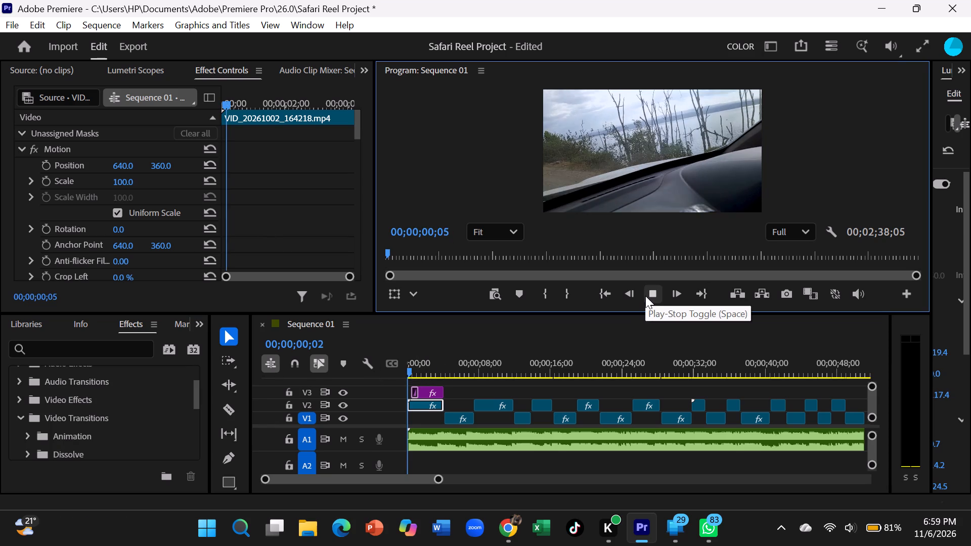
{"action": "left_click", "coordinate": [645, 296]}
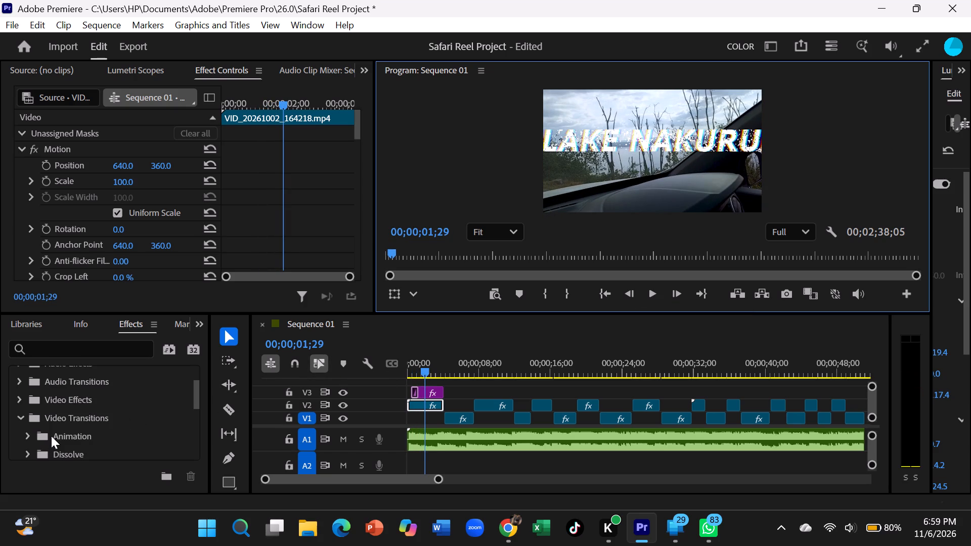
Apply the Block Motion transition from the Animation category to the end of the first V2 clip.
{"action": "scroll", "coordinate": [52, 430], "scroll_direction": "down", "scroll_amount": 1}
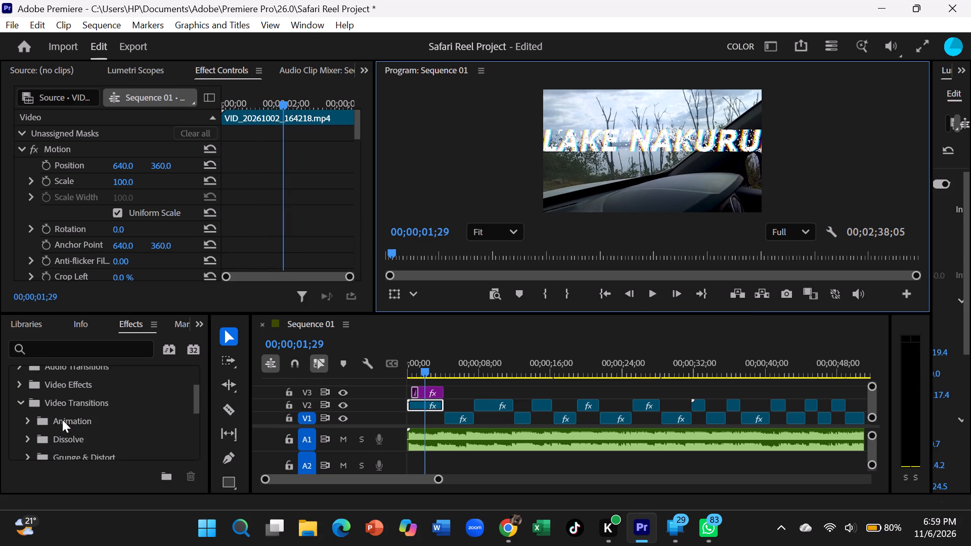
{"action": "left_click", "coordinate": [26, 419]}
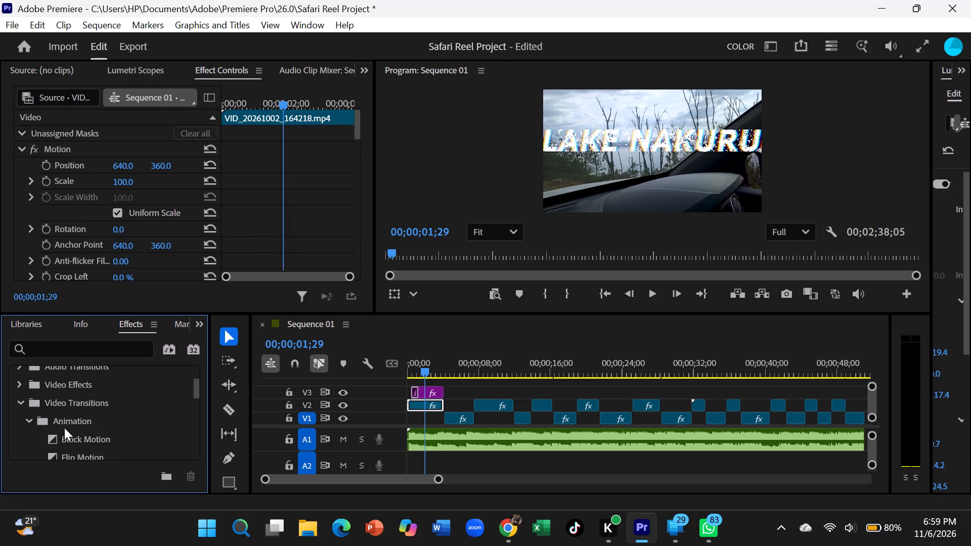
{"action": "left_click_drag", "start_coordinate": [79, 438], "coordinate": [390, 452]}
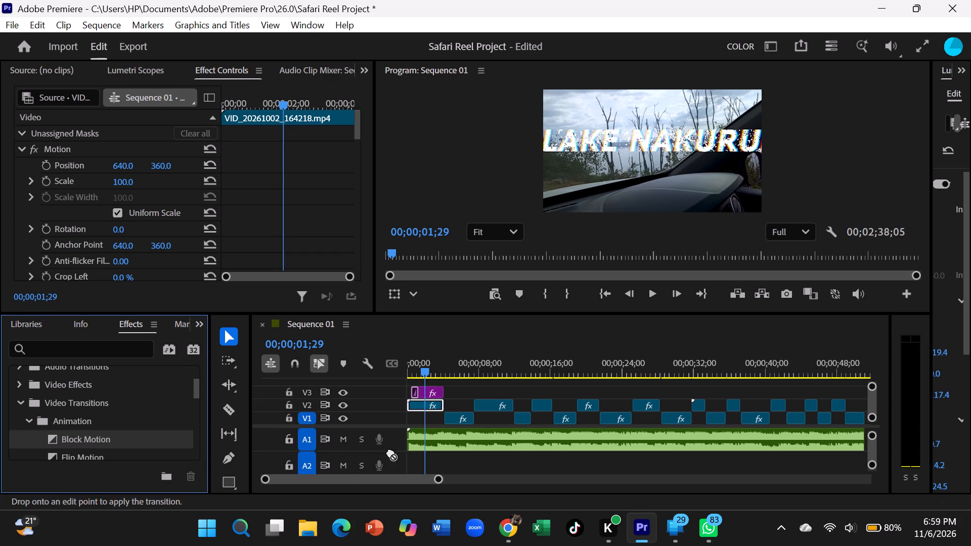
{"action": "left_click_drag", "start_coordinate": [390, 452], "coordinate": [440, 408]}
Apply the Flip Motion transition to the start of the first V1 clip.
{"action": "scroll", "coordinate": [156, 391], "scroll_direction": "down", "scroll_amount": 1}
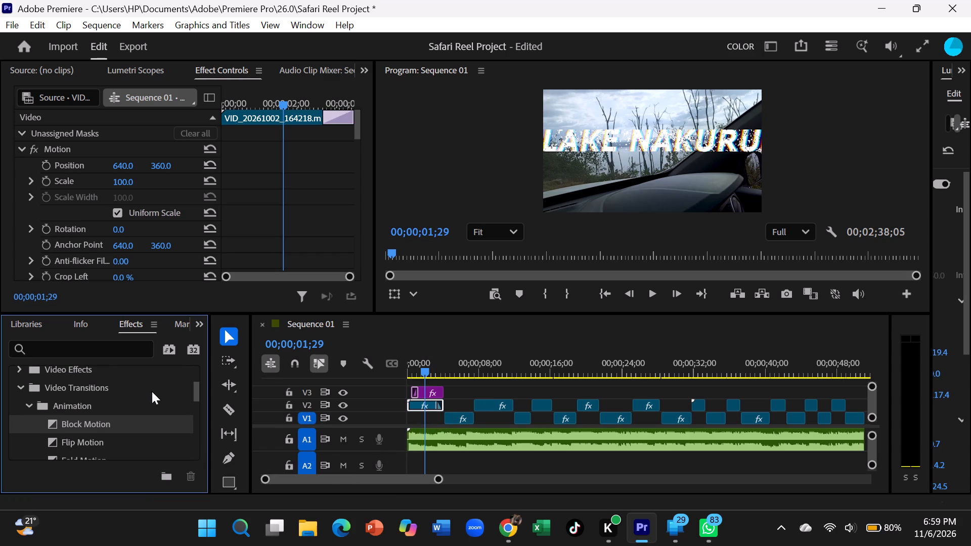
{"action": "scroll", "coordinate": [152, 391], "scroll_direction": "down", "scroll_amount": 1}
{"action": "left_click_drag", "start_coordinate": [102, 422], "coordinate": [115, 424]}
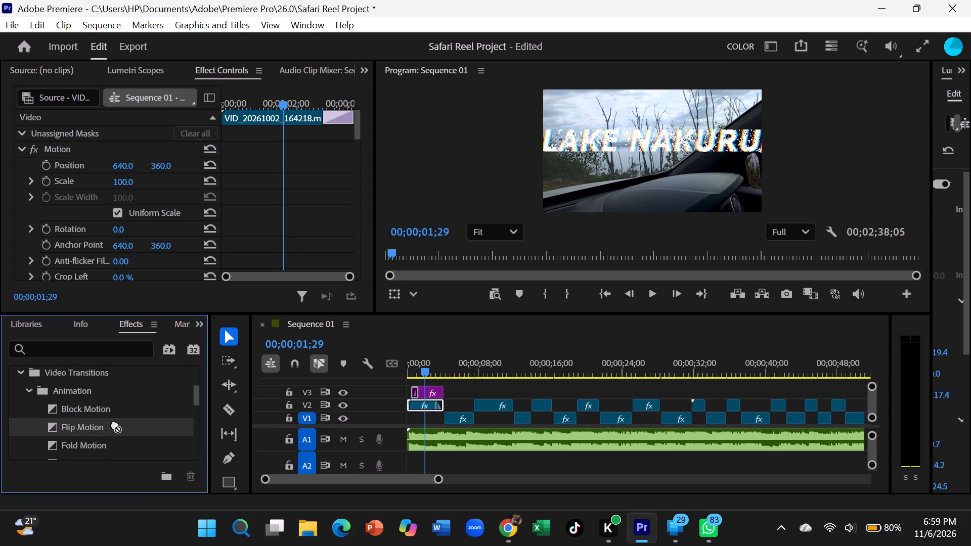
{"action": "left_click_drag", "start_coordinate": [115, 424], "coordinate": [435, 426]}
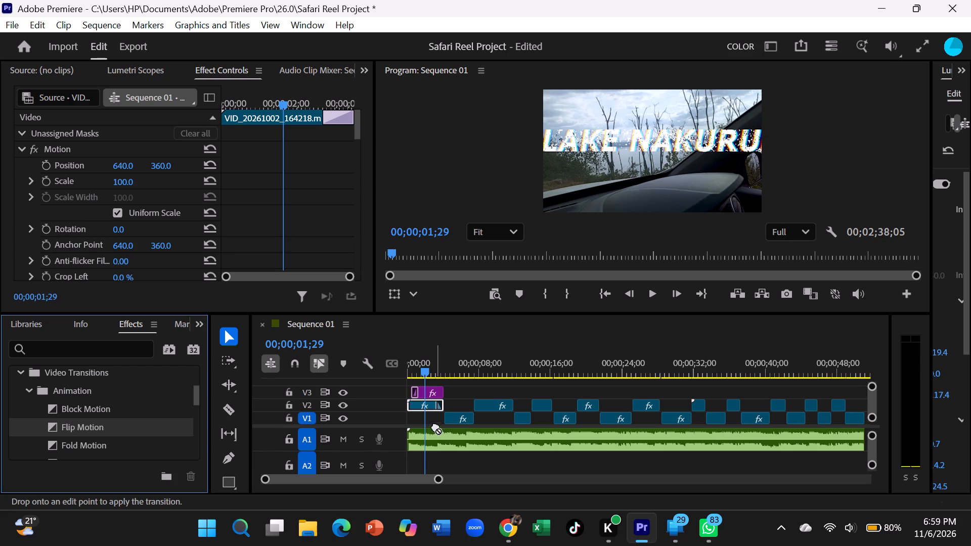
{"action": "left_click_drag", "start_coordinate": [435, 426], "coordinate": [468, 429]}
{"action": "left_click_drag", "start_coordinate": [468, 429], "coordinate": [448, 416]}
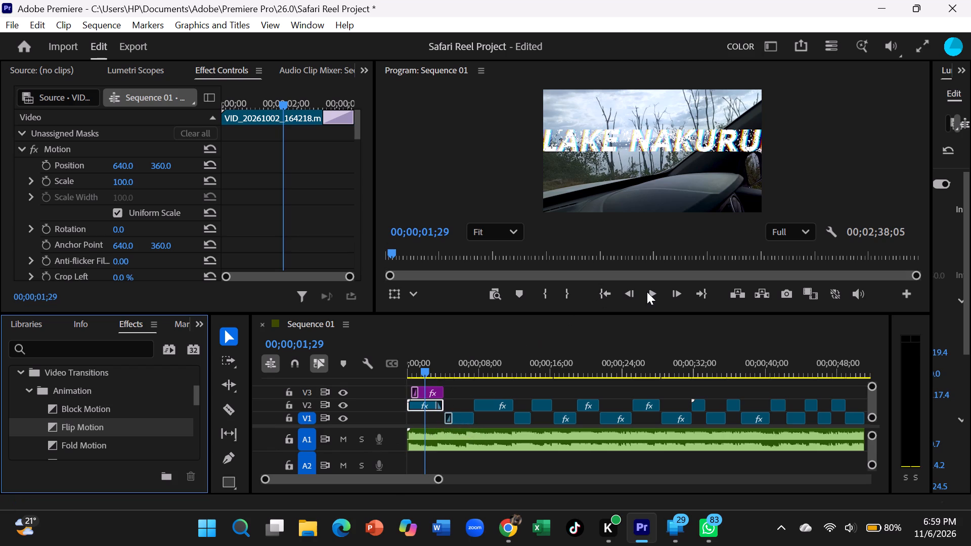
Play the sequence from 00;00;01;29 past the first V1 clip, stop, and move the playhead back to 00;00;05;10.
{"action": "left_click", "coordinate": [647, 292]}
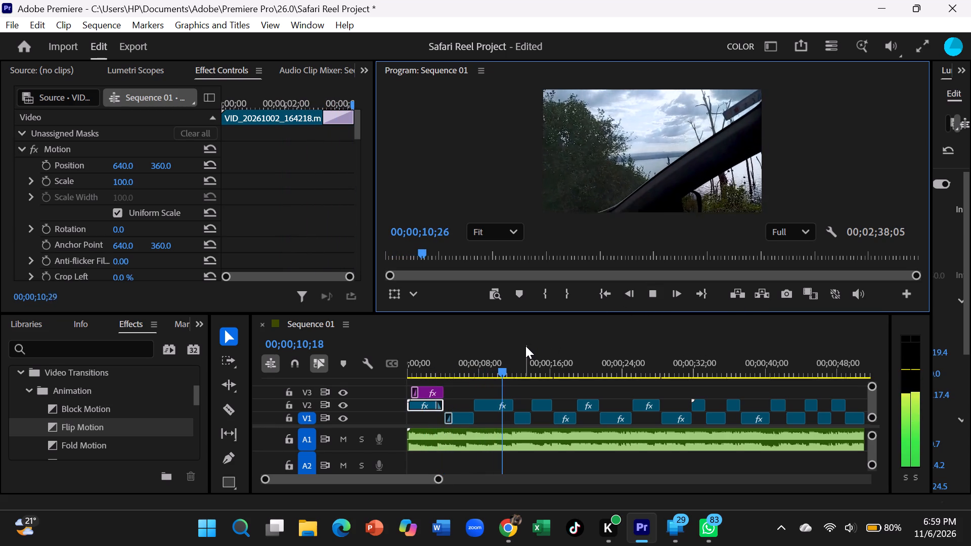
{"action": "left_click", "coordinate": [654, 292]}
{"action": "left_click_drag", "start_coordinate": [522, 371], "coordinate": [454, 384]}
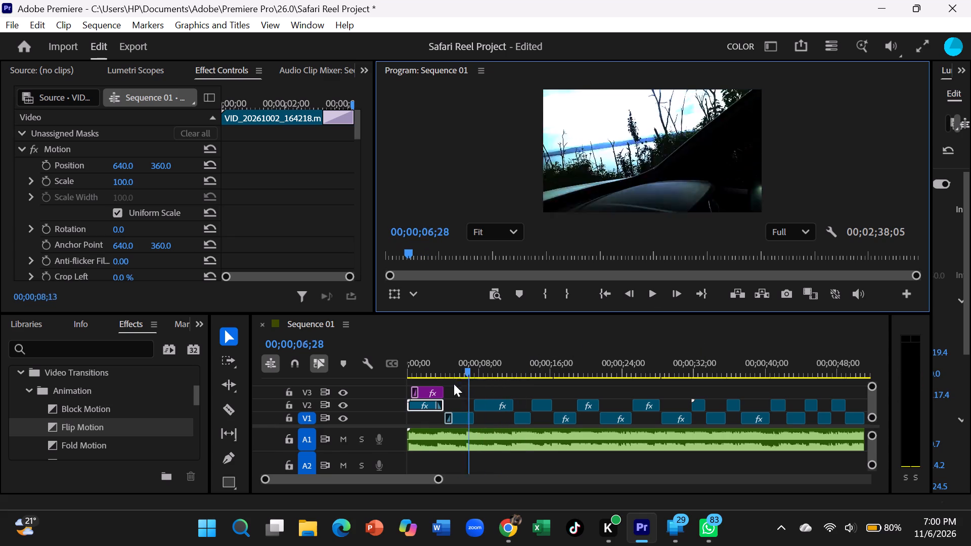
{"action": "left_click_drag", "start_coordinate": [454, 384], "coordinate": [453, 386]}
Apply the Fold Motion transition from the Animation category to the end of the first V1 clip.
{"action": "scroll", "coordinate": [82, 438], "scroll_direction": "down", "scroll_amount": 1}
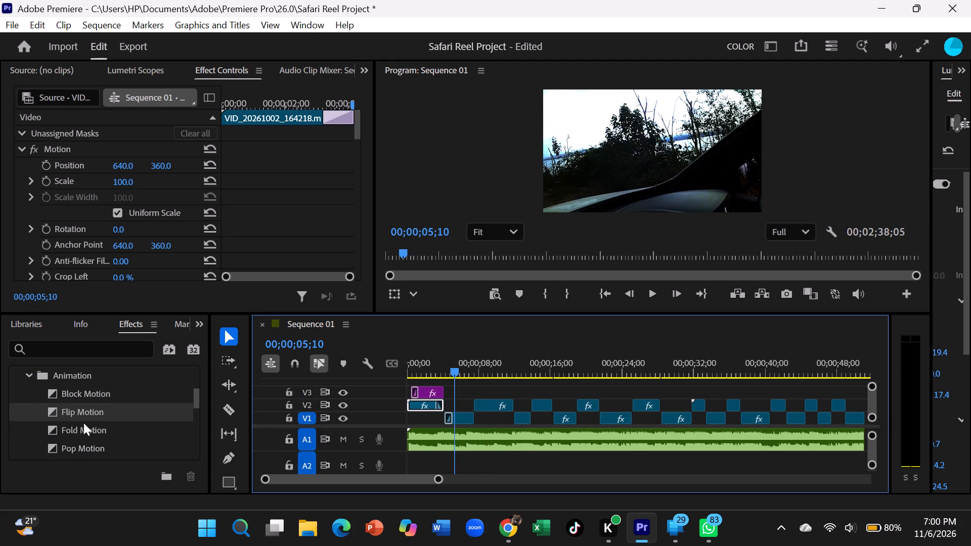
{"action": "left_click_drag", "start_coordinate": [84, 435], "coordinate": [275, 431]}
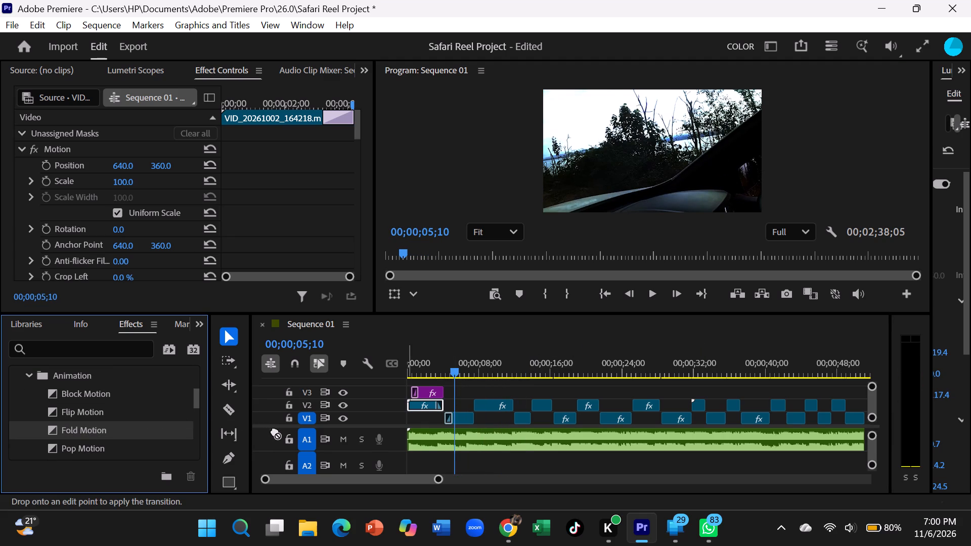
{"action": "left_click_drag", "start_coordinate": [275, 431], "coordinate": [467, 421]}
{"action": "left_click_drag", "start_coordinate": [467, 421], "coordinate": [475, 414]}
{"action": "scroll", "coordinate": [168, 425], "scroll_direction": "down", "scroll_amount": 1}
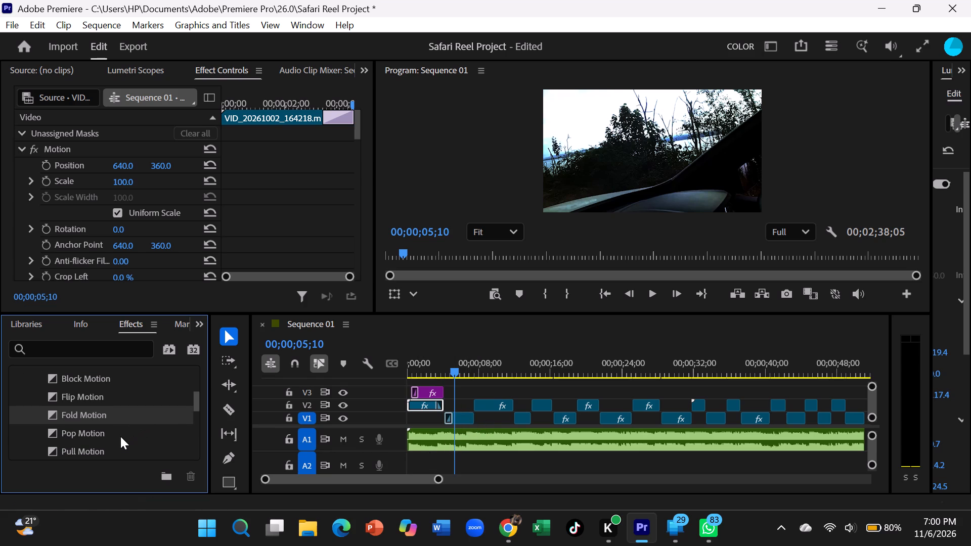
{"action": "left_click_drag", "start_coordinate": [104, 420], "coordinate": [328, 413]}
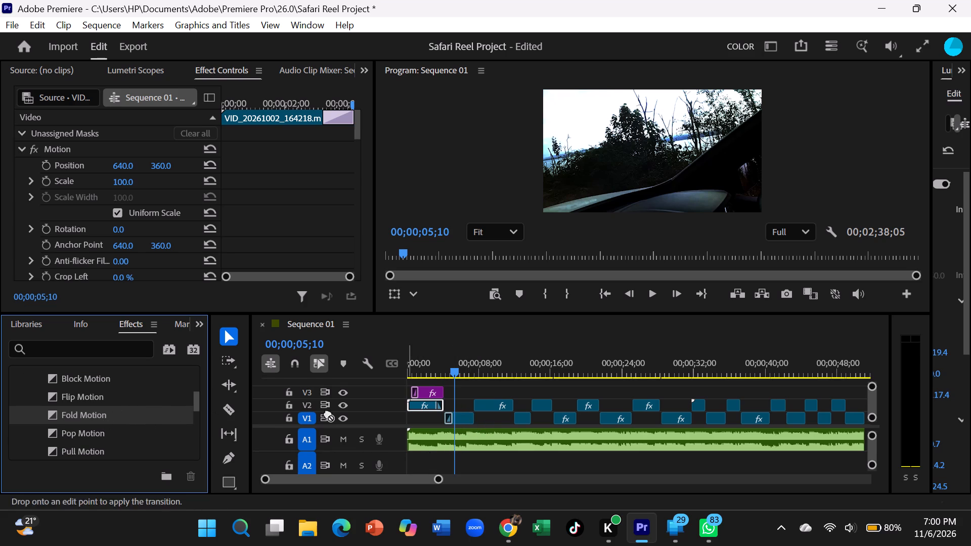
{"action": "left_click_drag", "start_coordinate": [328, 413], "coordinate": [474, 416]}
Apply the Flip Motion transition to the start and Pop Motion to the end of the second V2 clip.
{"action": "left_click_drag", "start_coordinate": [116, 400], "coordinate": [366, 384]}
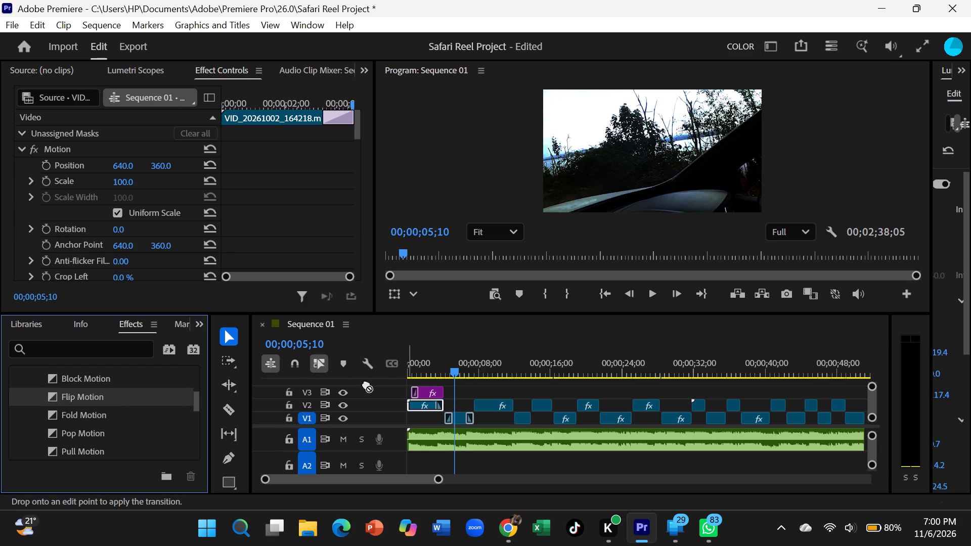
{"action": "left_click_drag", "start_coordinate": [366, 384], "coordinate": [474, 405]}
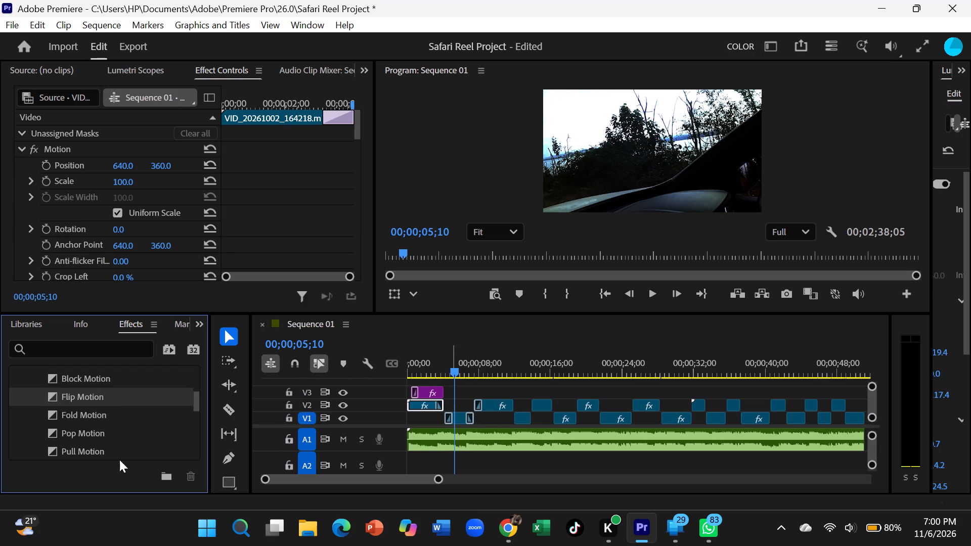
{"action": "left_click_drag", "start_coordinate": [87, 432], "coordinate": [393, 430]}
{"action": "left_click_drag", "start_coordinate": [393, 430], "coordinate": [514, 399]}
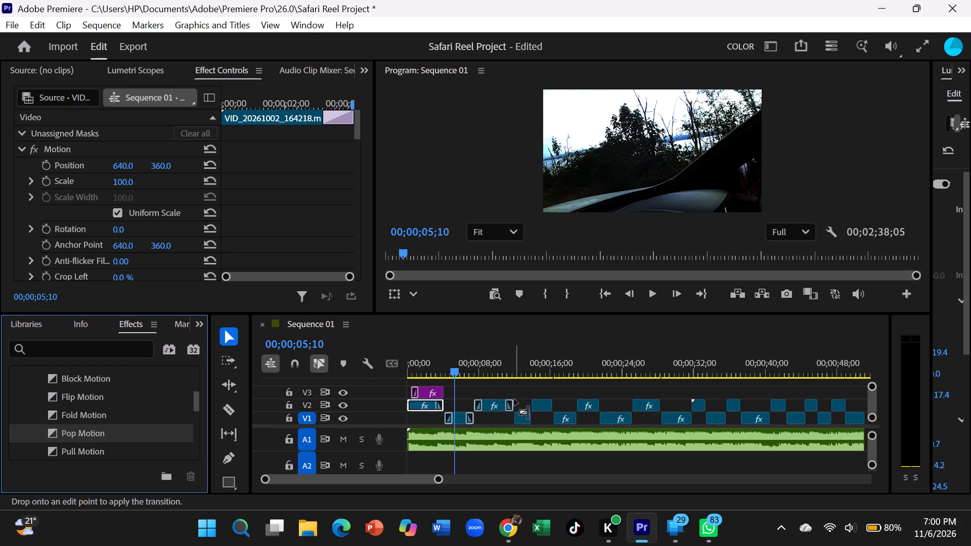
{"action": "left_click_drag", "start_coordinate": [514, 399], "coordinate": [514, 401]}
Apply the Pull Motion transition to the start and Spin Motion to the end of the second V1 clip.
{"action": "scroll", "coordinate": [132, 431], "scroll_direction": "down", "scroll_amount": 1}
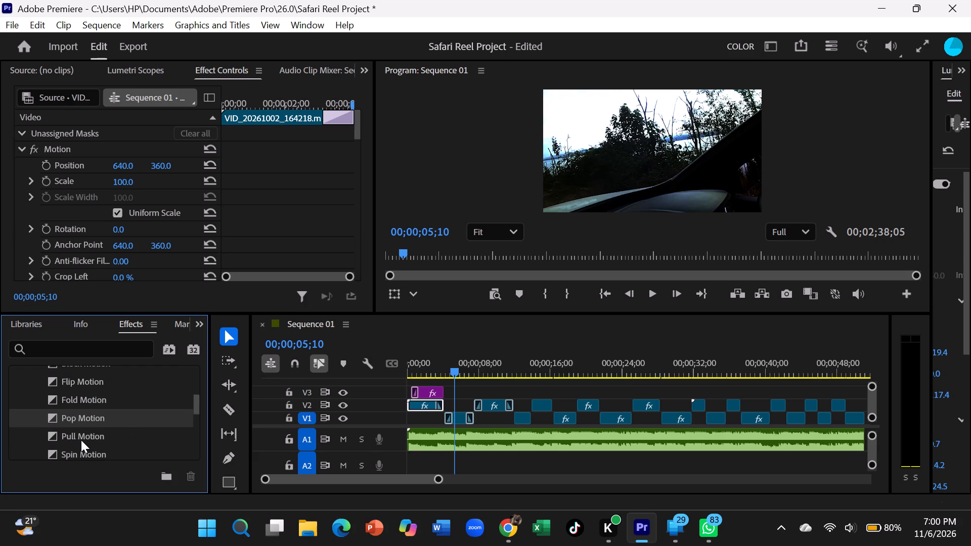
{"action": "left_click_drag", "start_coordinate": [82, 440], "coordinate": [519, 419]}
{"action": "scroll", "coordinate": [183, 434], "scroll_direction": "down", "scroll_amount": 1}
{"action": "left_click_drag", "start_coordinate": [136, 442], "coordinate": [169, 426]}
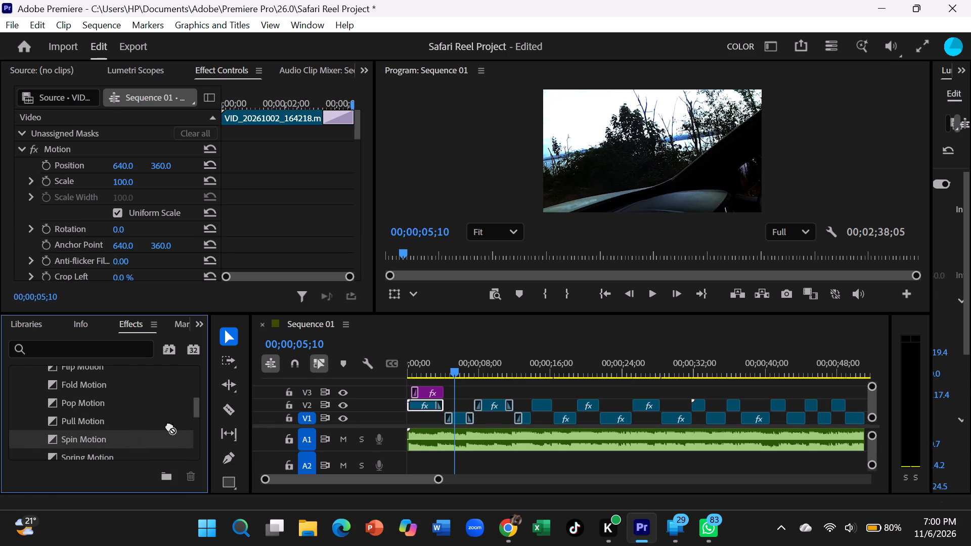
{"action": "left_click_drag", "start_coordinate": [169, 426], "coordinate": [527, 420]}
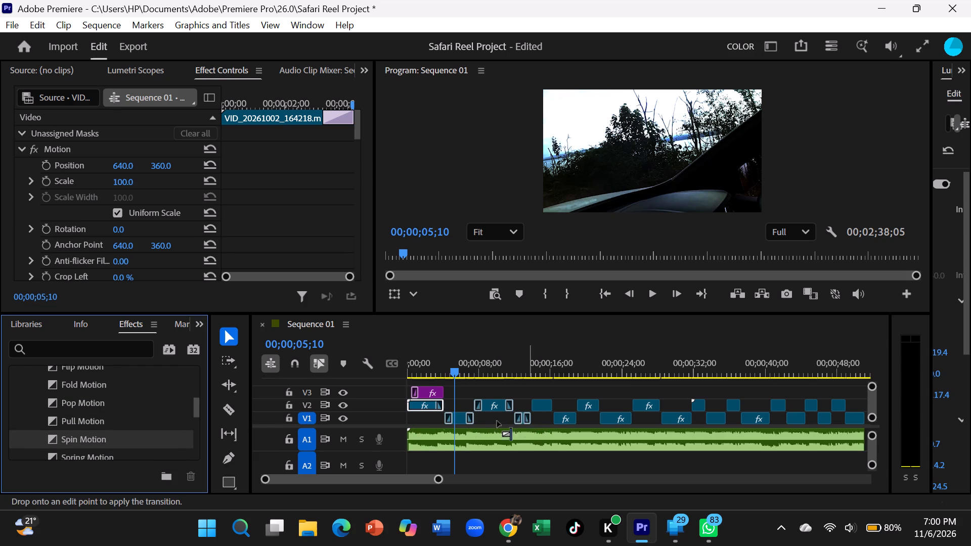
Apply the Spring Motion transition to both the start and the end of the third V2 clip.
{"action": "scroll", "coordinate": [115, 428], "scroll_direction": "down", "scroll_amount": 1}
{"action": "left_click_drag", "start_coordinate": [104, 443], "coordinate": [528, 403]}
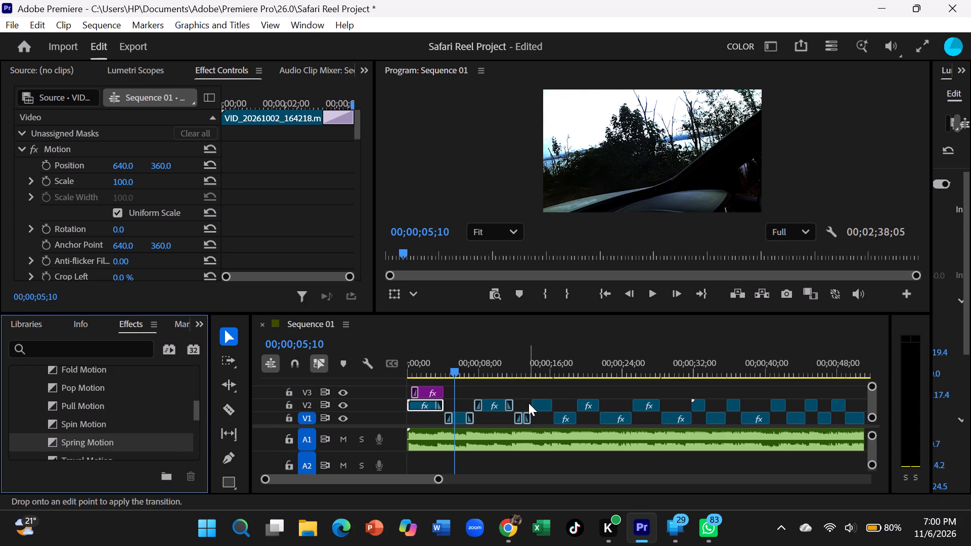
{"action": "left_click_drag", "start_coordinate": [528, 403], "coordinate": [534, 401]}
{"action": "scroll", "coordinate": [87, 428], "scroll_direction": "down", "scroll_amount": 1}
{"action": "left_click_drag", "start_coordinate": [84, 421], "coordinate": [479, 445]}
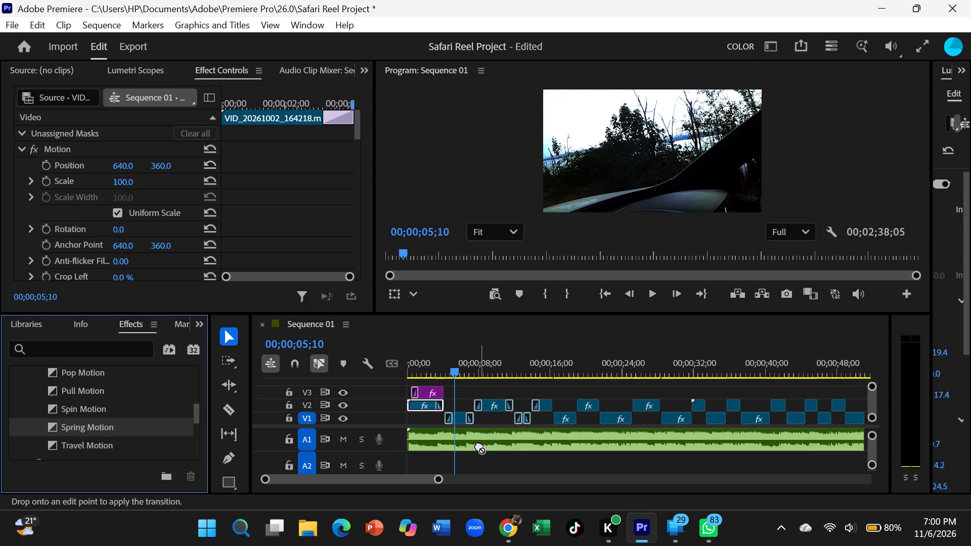
{"action": "left_click_drag", "start_coordinate": [479, 445], "coordinate": [545, 405]}
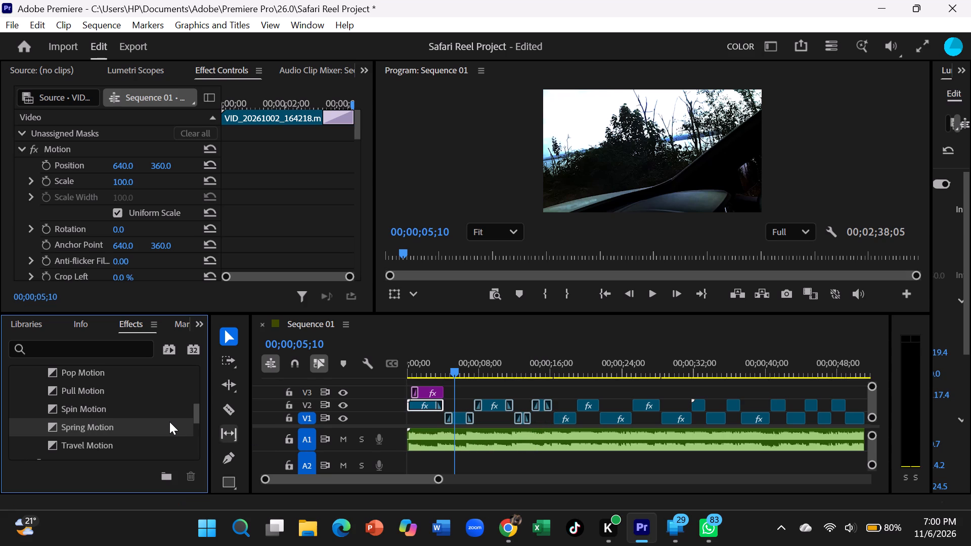
Apply the Travel Motion transition to the start of the third V1 clip.
{"action": "scroll", "coordinate": [169, 422], "scroll_direction": "down", "scroll_amount": 1}
{"action": "left_click_drag", "start_coordinate": [147, 428], "coordinate": [495, 446]}
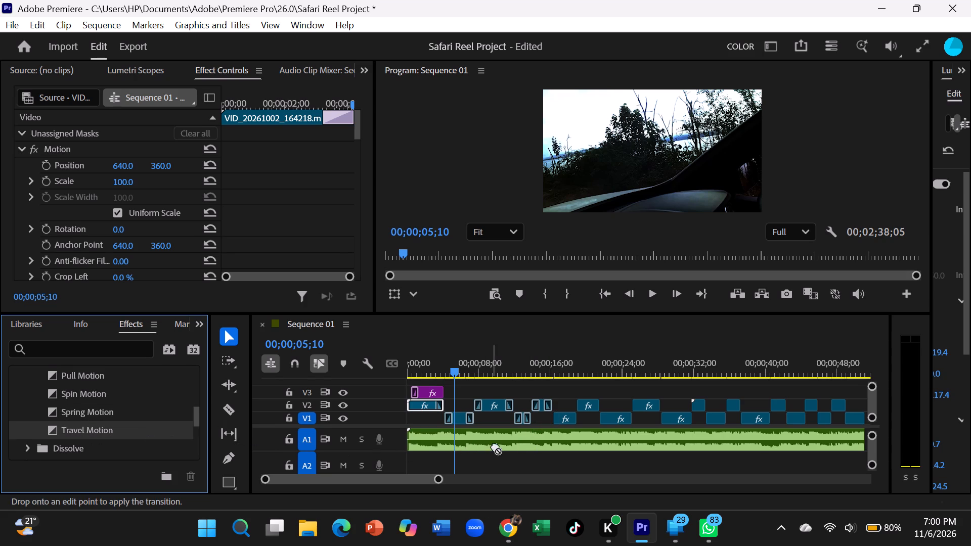
{"action": "left_click_drag", "start_coordinate": [495, 446], "coordinate": [563, 422]}
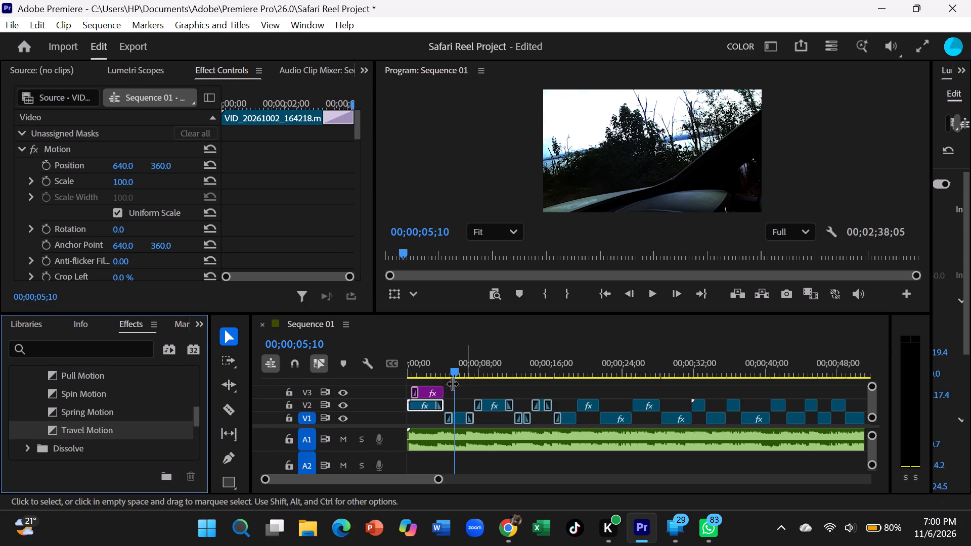
Play the sequence from 00;00;00;00 to review the new transitions and stop at 00;00;20;29.
{"action": "left_click_drag", "start_coordinate": [450, 371], "coordinate": [402, 382]}
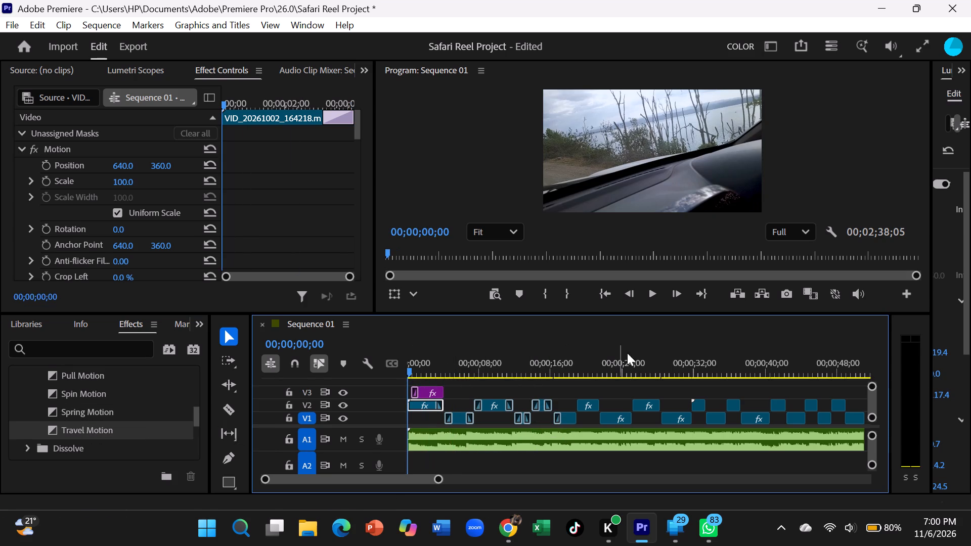
{"action": "left_click", "coordinate": [647, 295]}
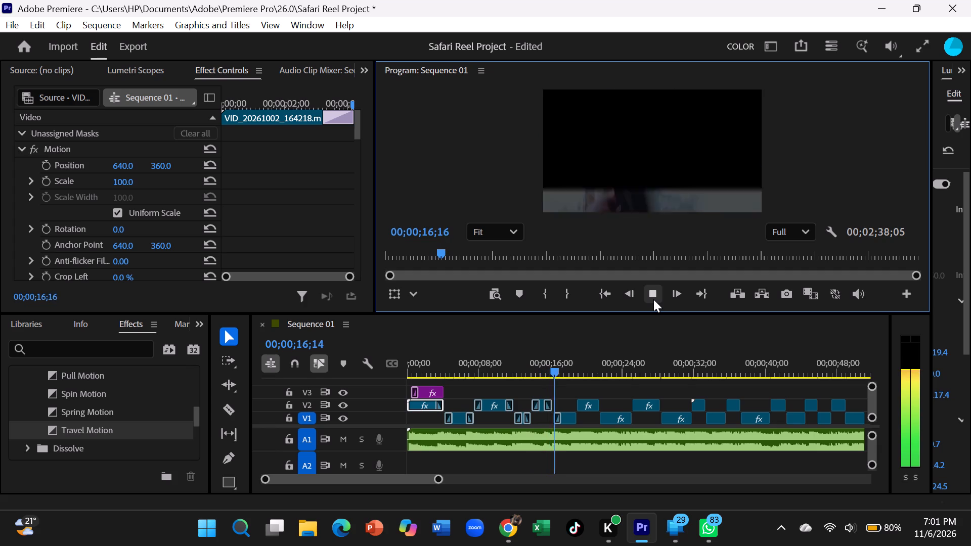
{"action": "left_click_drag", "start_coordinate": [651, 300], "coordinate": [644, 298]}
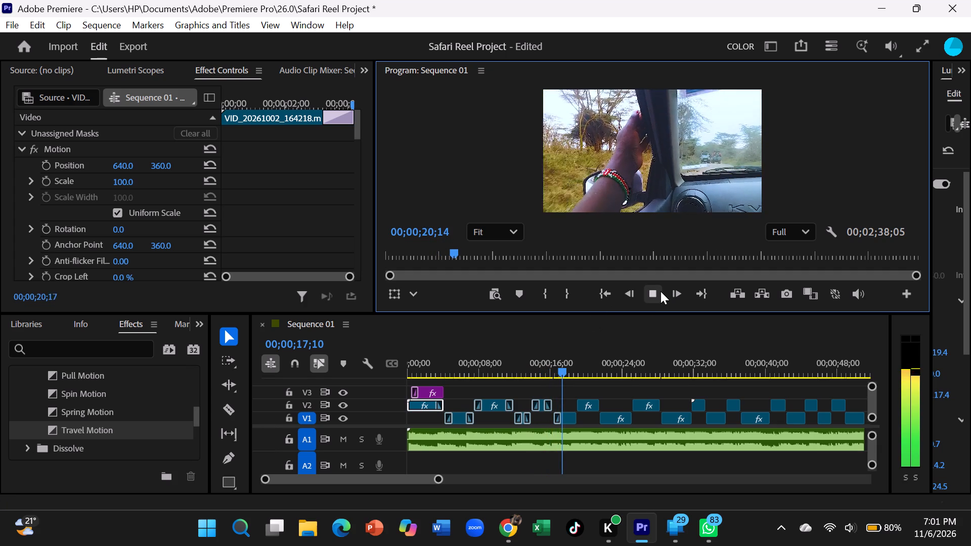
{"action": "left_click", "coordinate": [660, 291]}
{"action": "left_click", "coordinate": [659, 288]}
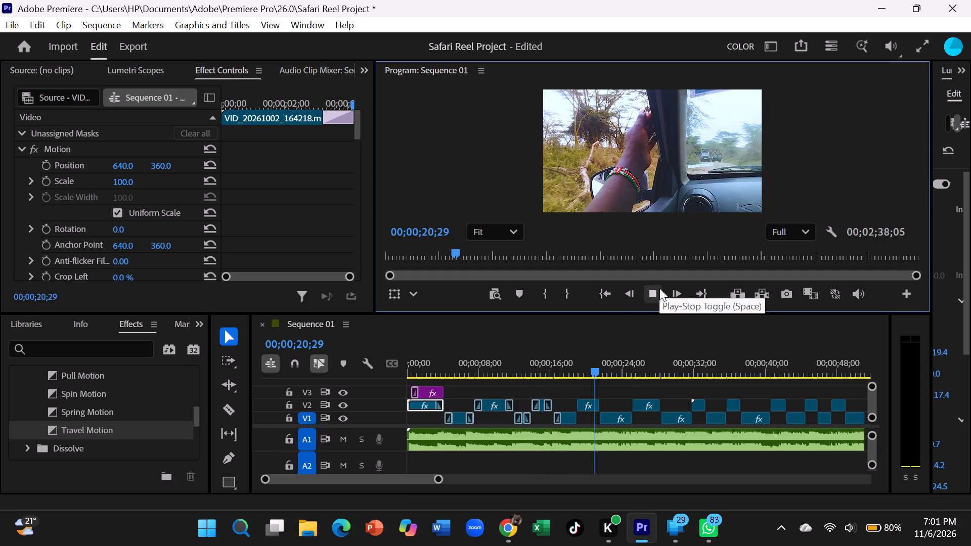